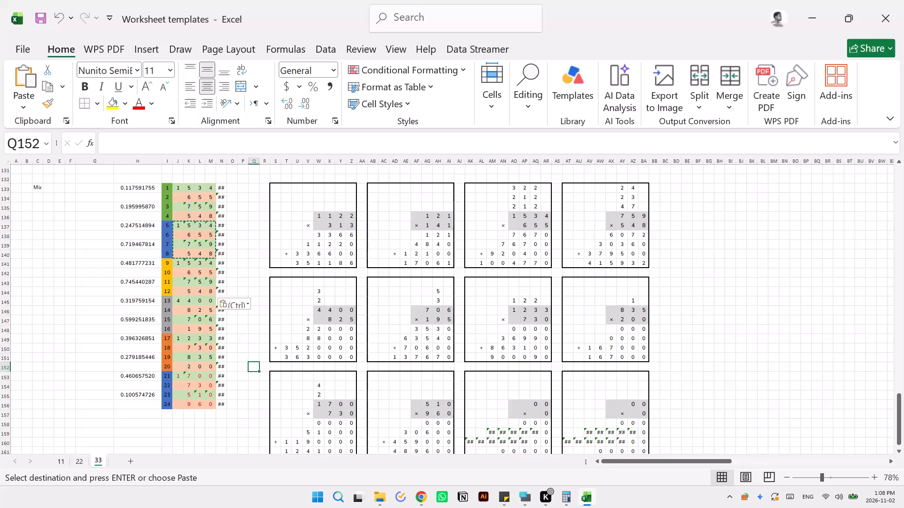
Examine the random-digit formulas in cells M140 and M141 of the Mix section, enlarging the formula area to read M141 in full.
left_click(210, 254)
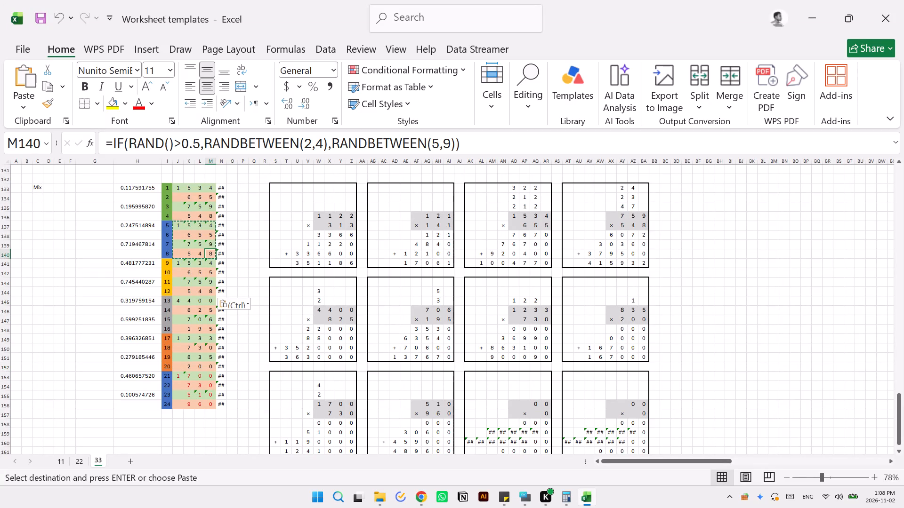
left_click(520, 144)
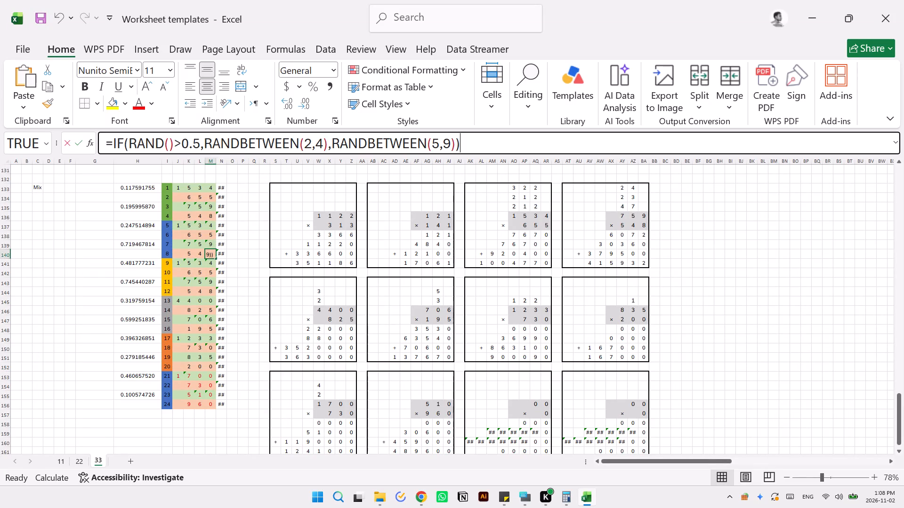
key("Return")
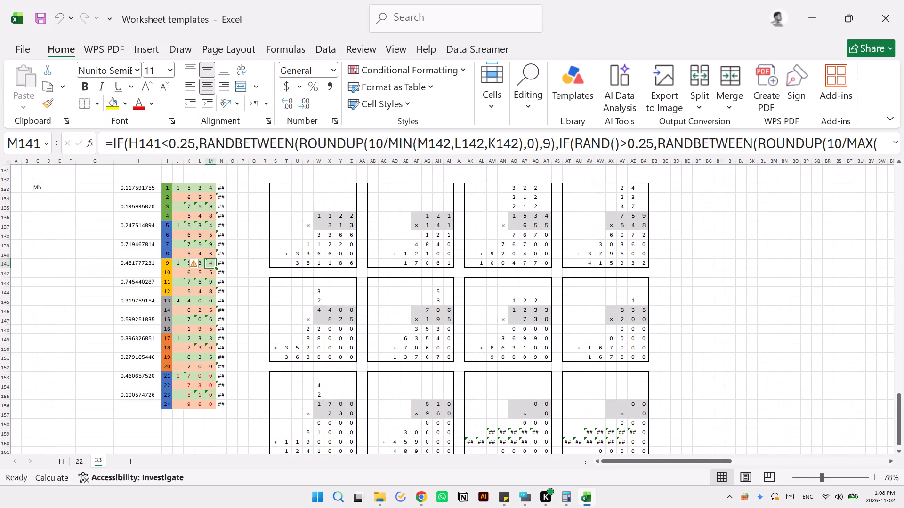
left_click_drag(458, 154, 461, 215)
left_click(445, 186)
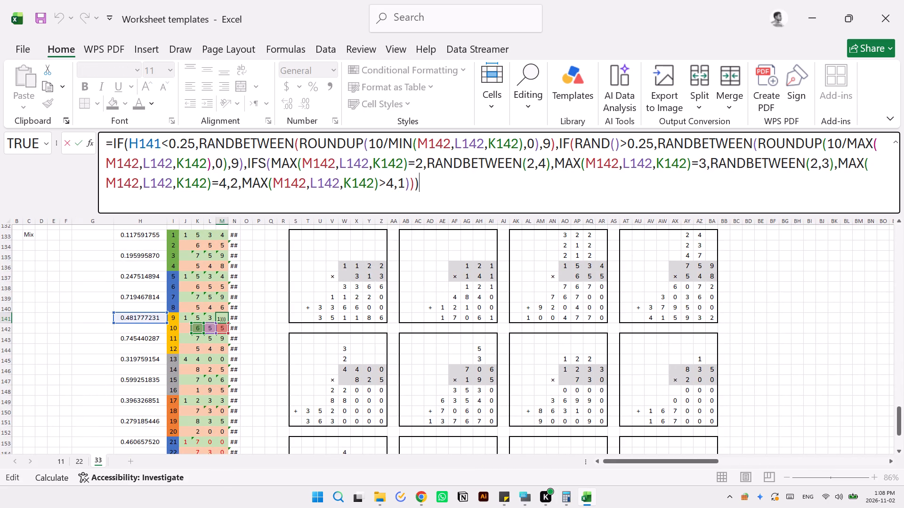
left_click(460, 183)
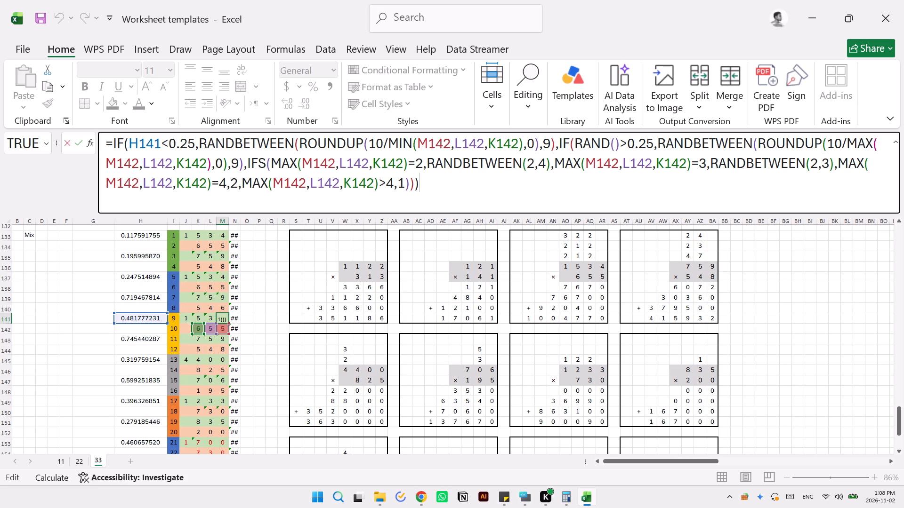
key("Left")
key("Left")
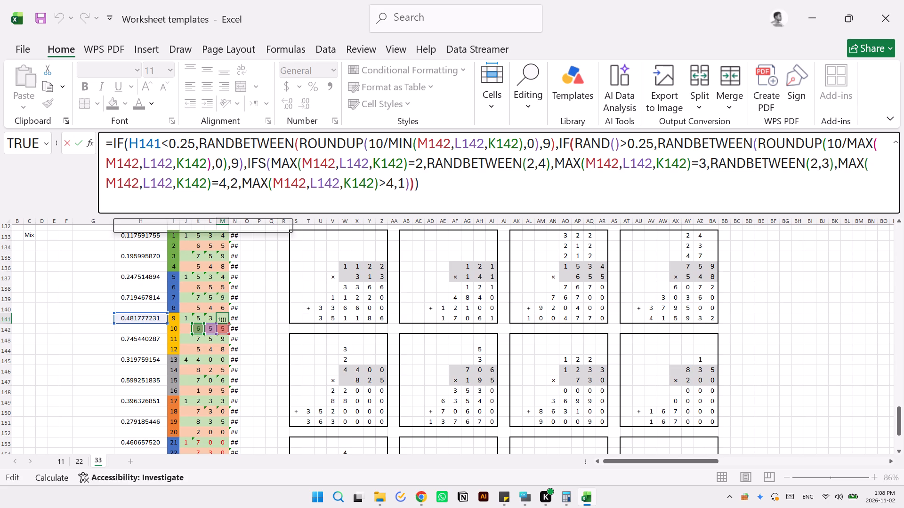
key("Left")
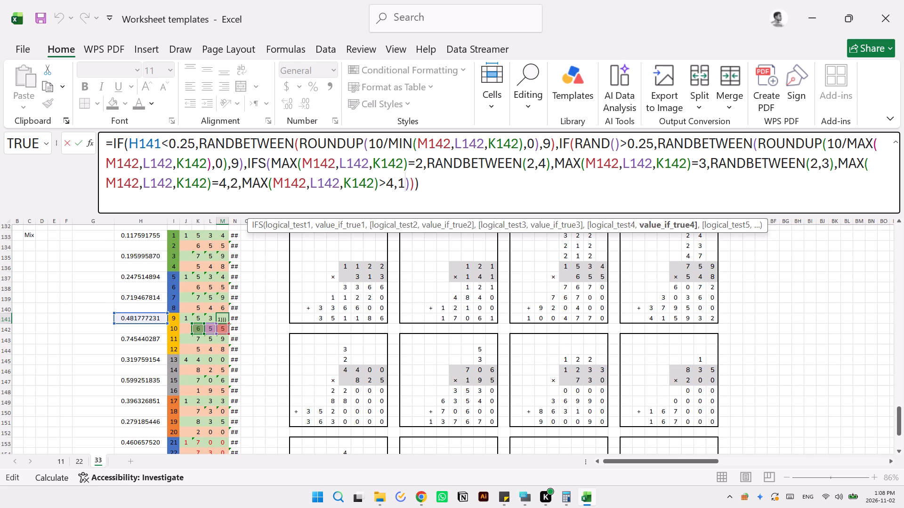
Examine the nested IF conditions and MAX arguments in cell M141's random-digit formula, leaving its text as it is.
left_click(255, 143)
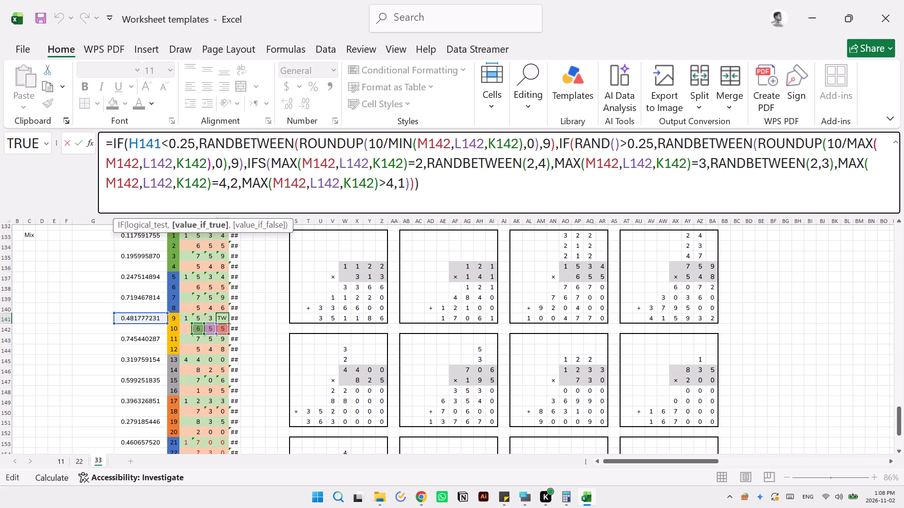
left_click(319, 165)
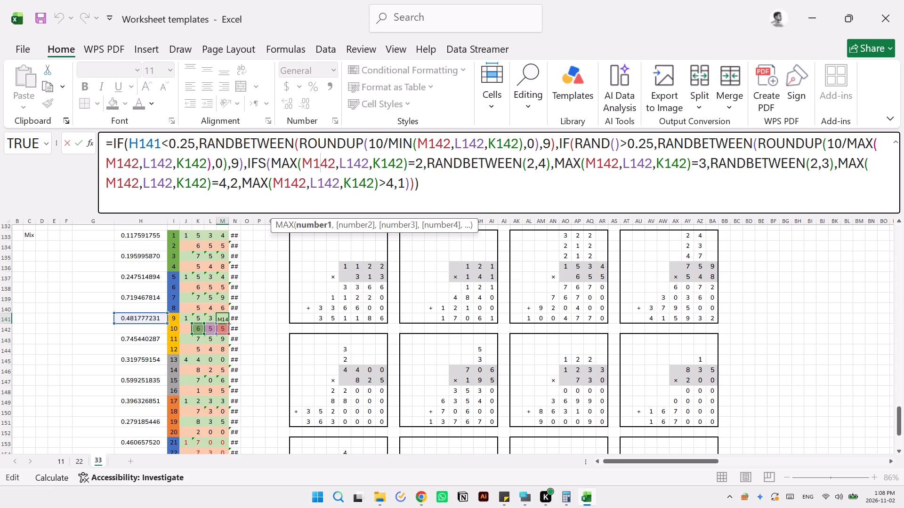
key("Return")
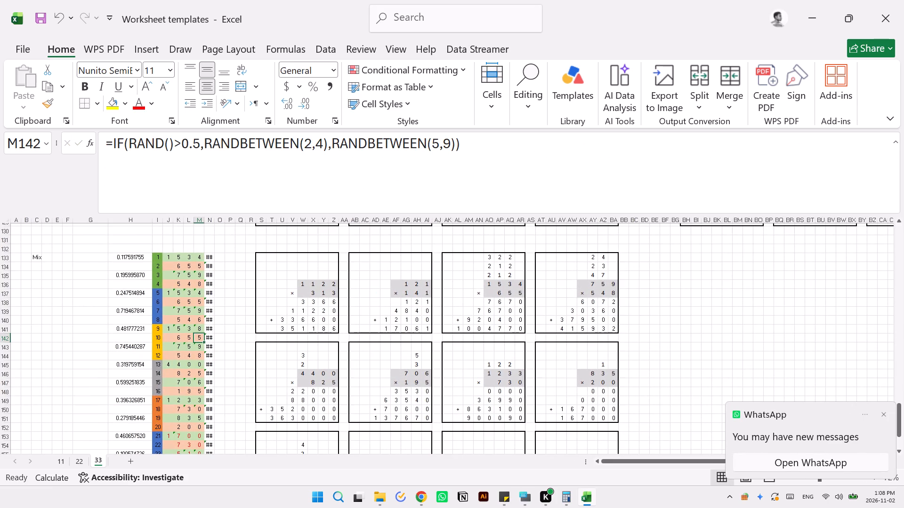
Recalculate the workbook with cell J133 selected to generate new random digits for the Mix multiplication problems.
left_click(167, 257)
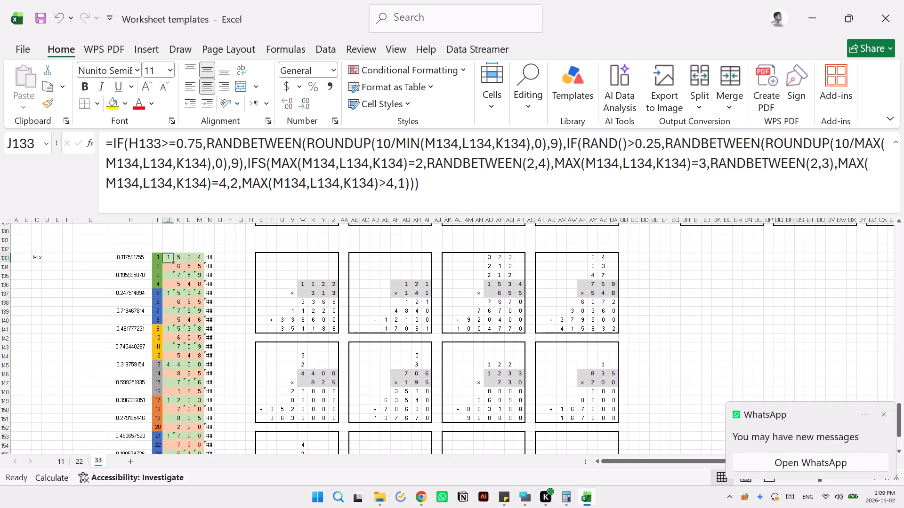
left_click(285, 44)
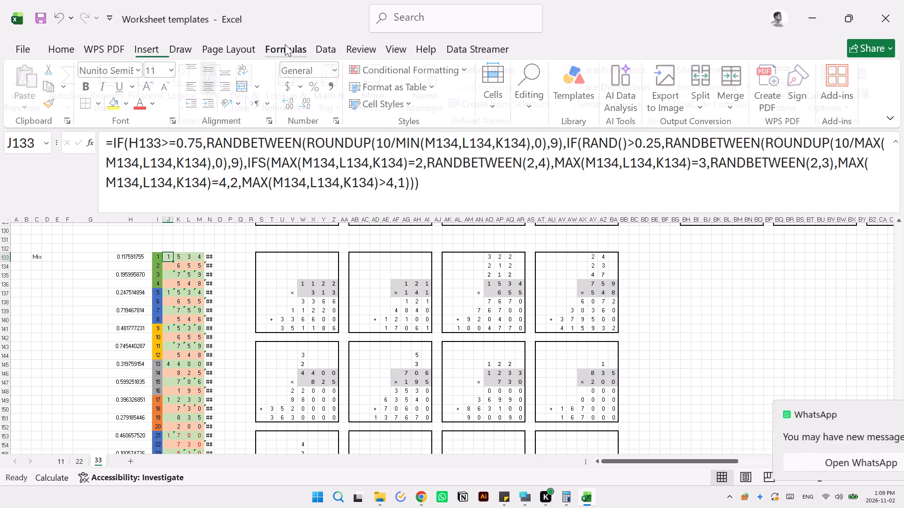
left_click(868, 71)
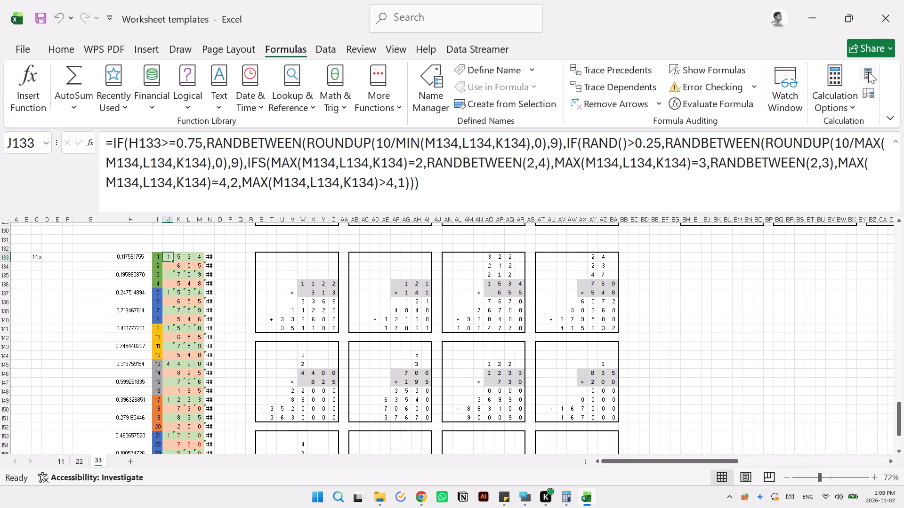
Look over the Mix section's digit table and all three rows of its worked multiplication problems.
scroll(733, 256, "down", 1)
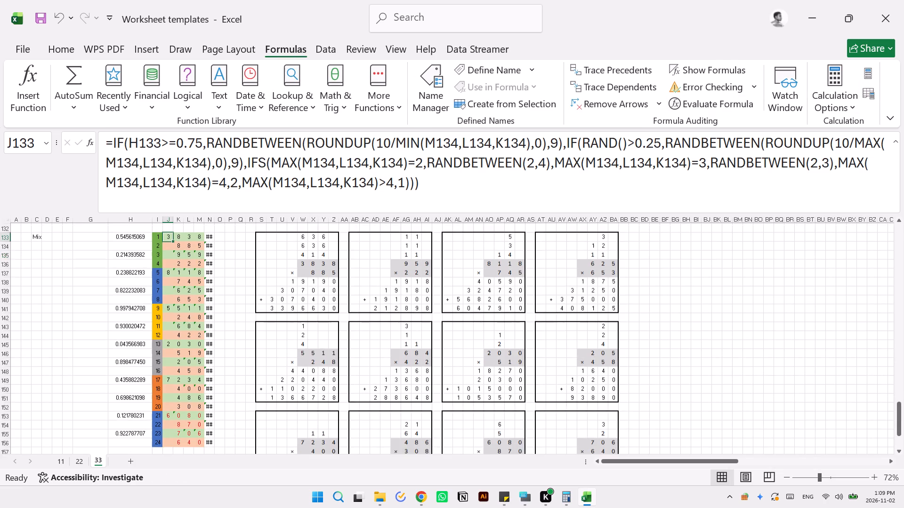
scroll(733, 256, "down", 1)
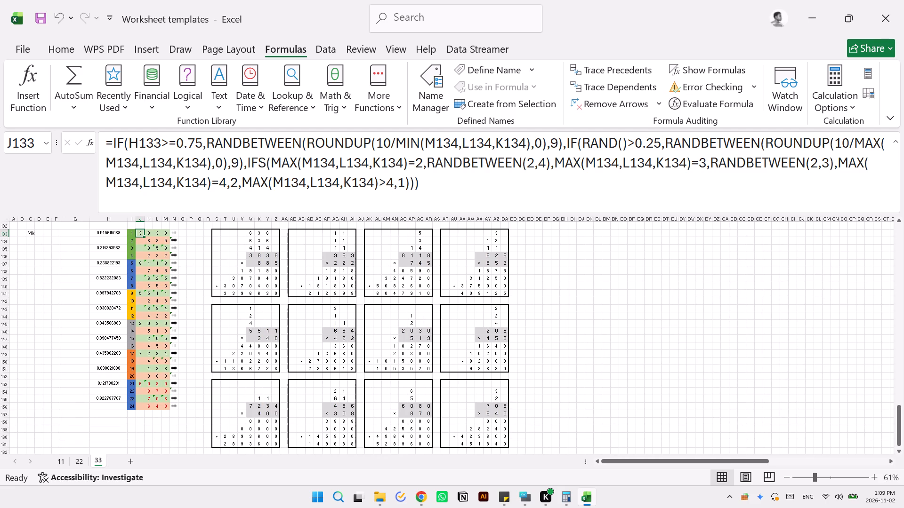
scroll(294, 400, "left", 1)
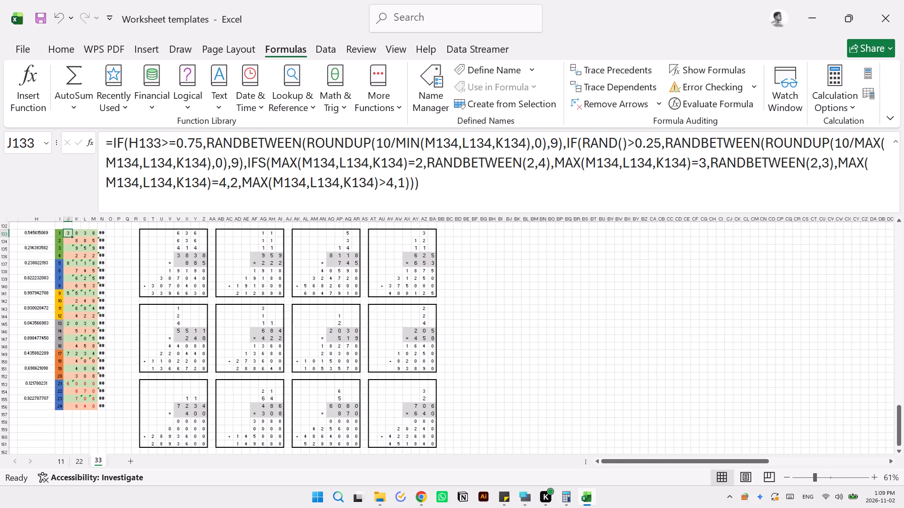
scroll(294, 400, "up", 2)
scroll(294, 400, "down", 2)
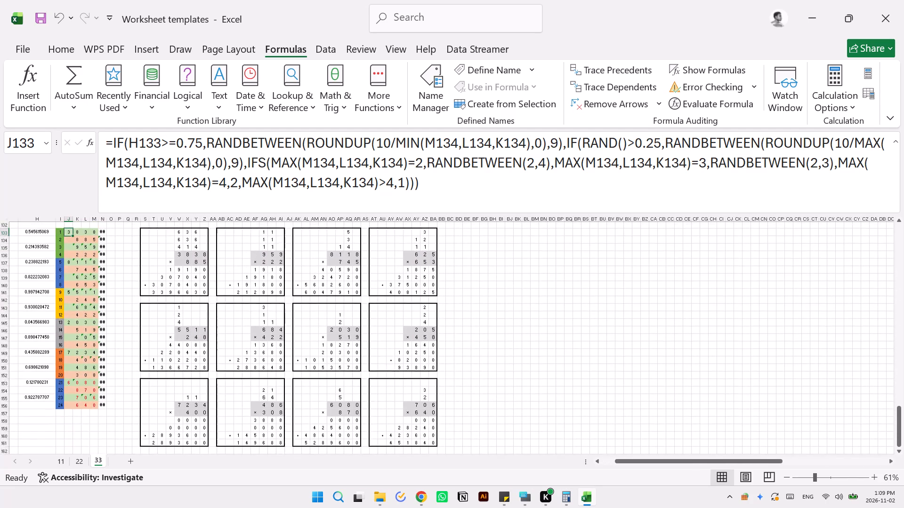
scroll(294, 400, "down", 1)
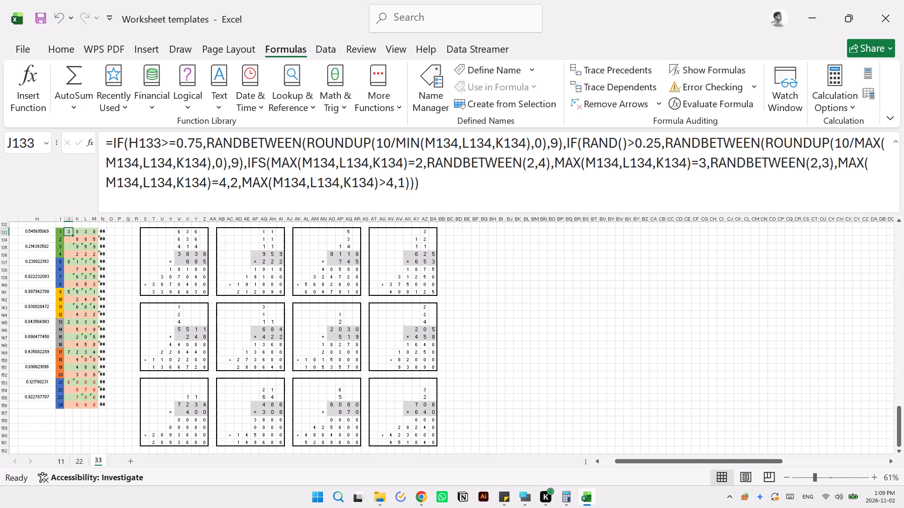
Copy the block of multiplication grids in BH101:FN129, above and beside the Mix section.
scroll(294, 400, "down", 1)
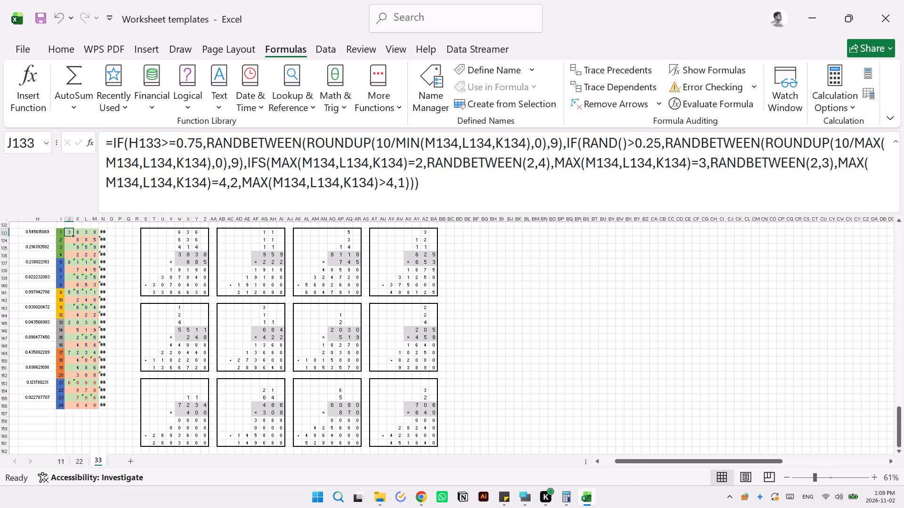
scroll(294, 400, "left", 2)
scroll(294, 400, "right", 1)
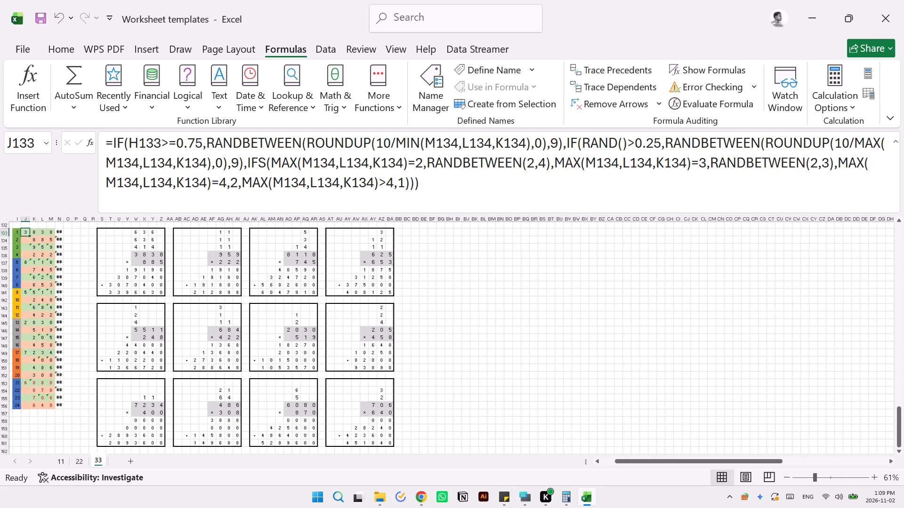
scroll(294, 400, "right", 1)
scroll(294, 400, "left", 2)
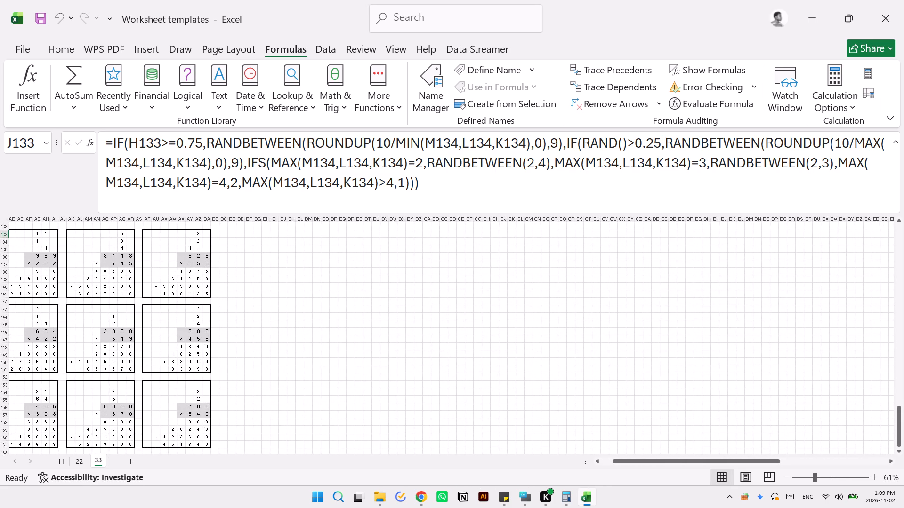
scroll(294, 400, "up", 3)
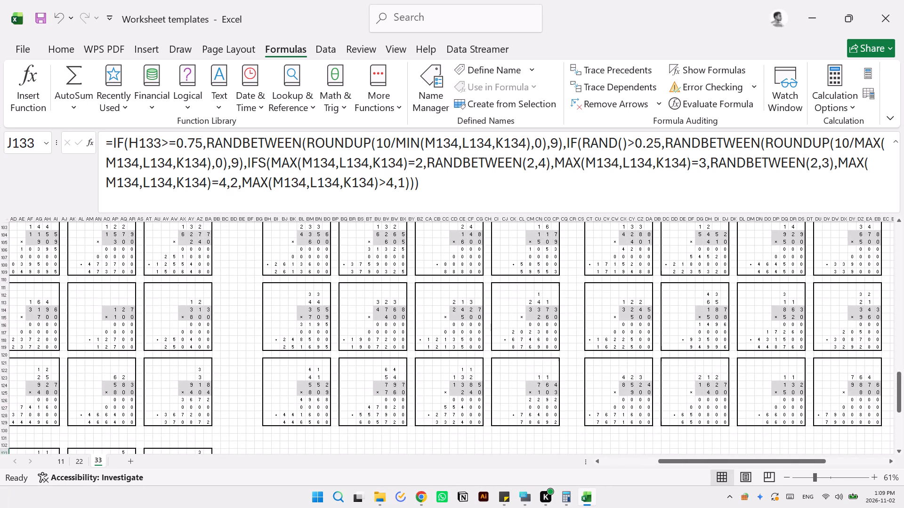
scroll(294, 400, "up", 1)
left_click(267, 247)
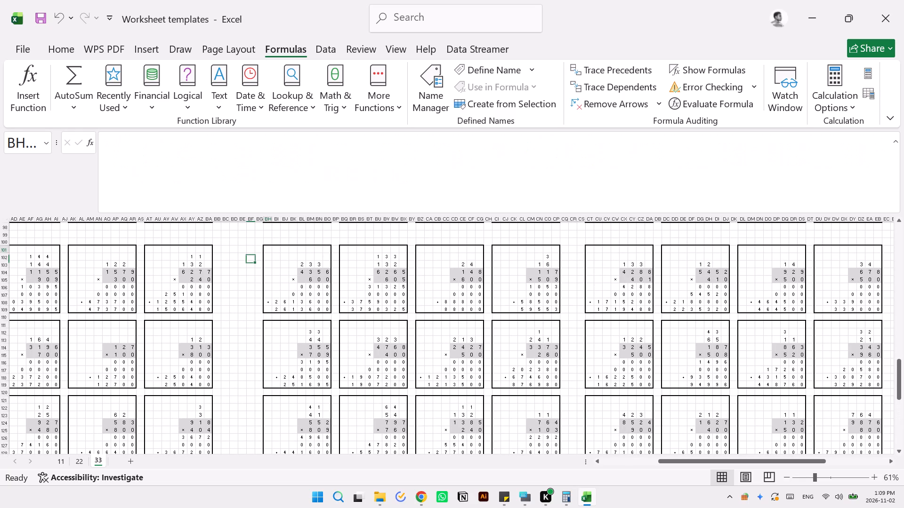
key("shift+Down")
key("shift+Down")
key("shift+Down")
key("shift+Down")
key("shift+Down")
key("shift+Down")
key("shift+Down")
key("shift+Down")
key("shift+Down")
key("shift+Down")
key("shift+Down")
key("shift+Down")
key("shift+Down")
key("shift+Down")
key("shift+Down")
key("shift+Down")
key("shift+Down")
key("shift+Down")
key("shift+Down")
key("shift+Down")
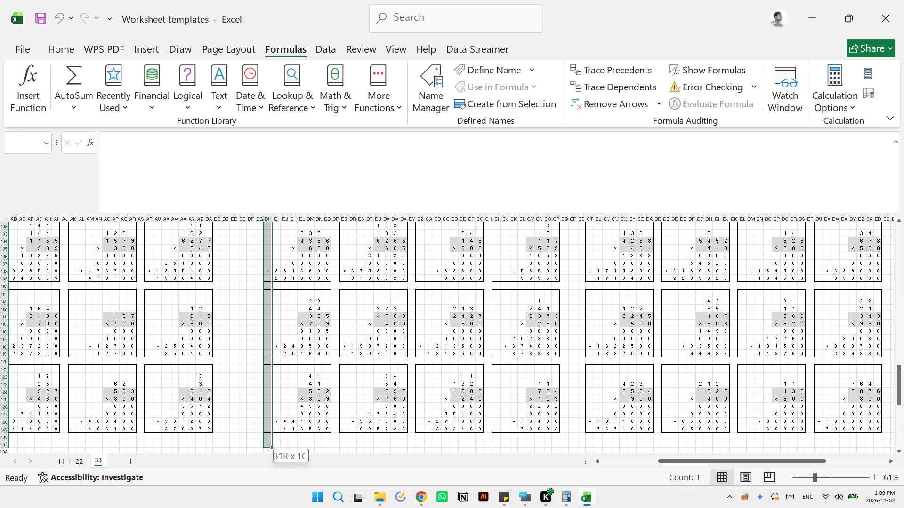
key("shift+Up")
key("shift+Up")
key("shift+Right")
key("shift+Right")
key("shift+Right")
key("shift+Right")
key("shift+Right")
key("shift+Right")
key("shift+Right")
key("shift+Right")
key("shift+Right")
key("shift+Right")
key("shift+Right")
key("shift+Right")
key("shift+Right")
key("shift+Right")
key("shift+Right")
key("shift+Right")
key("shift+Right")
key("shift+Right")
key("shift+Right")
key("shift+Right")
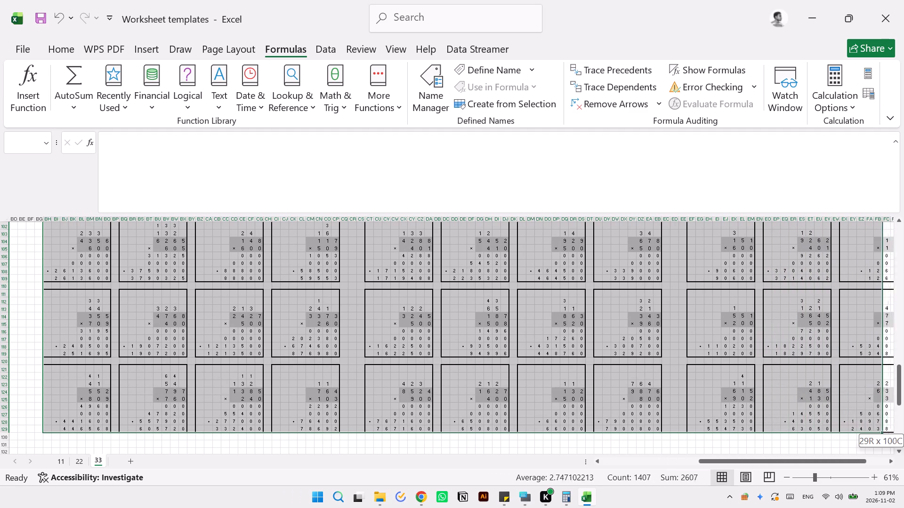
key("shift+Left")
key("shift+Left")
key("shift+Left")
key("shift+Left")
key("shift+Left")
key("shift+Left")
key("shift+Left")
key("shift+Left")
key("shift+Left")
key("shift+Left")
key("shift+Left")
key("shift+Left")
key("shift+Left")
key("shift+Left")
key("shift+Left")
key("shift+Left")
key("shift+Left")
key("shift+Left")
key("shift+Left")
key("shift+Left")
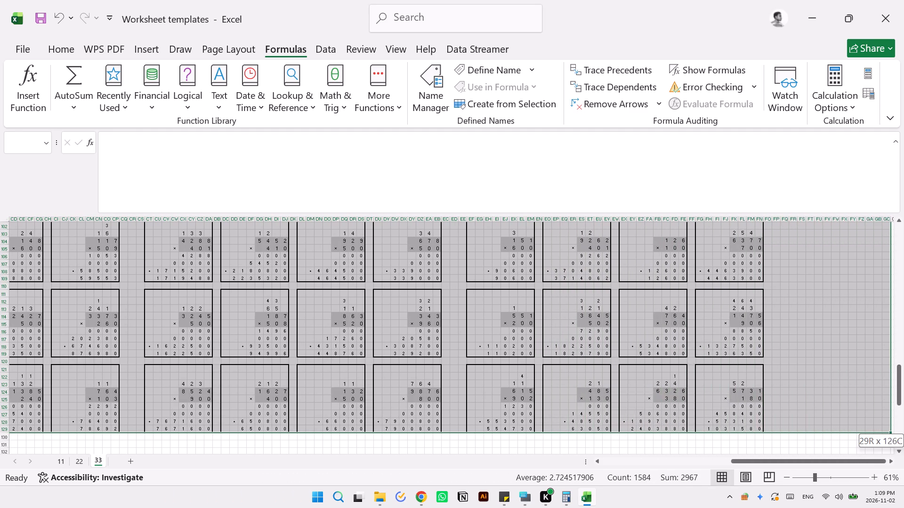
key("ctrl+c")
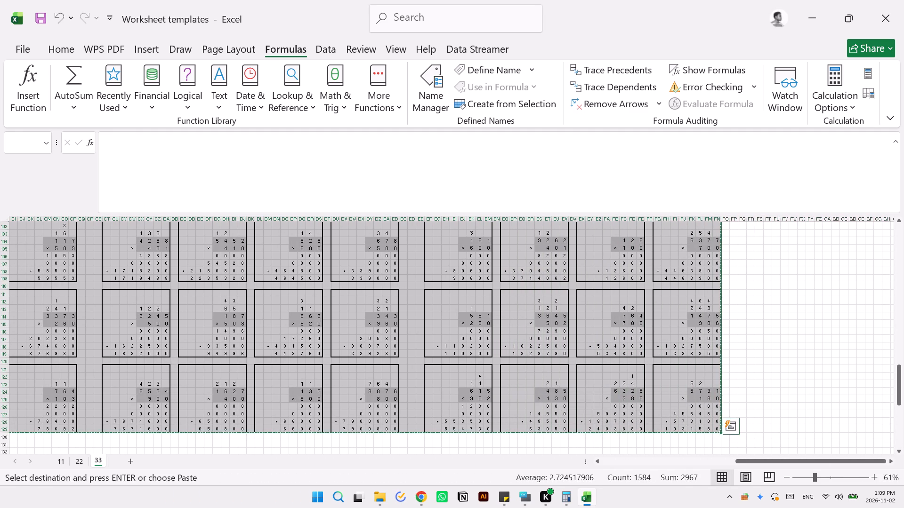
Paste only the formats of the copied grid block starting at cell BH133, level with the first Mix grid.
scroll(199, 341, "down", 1)
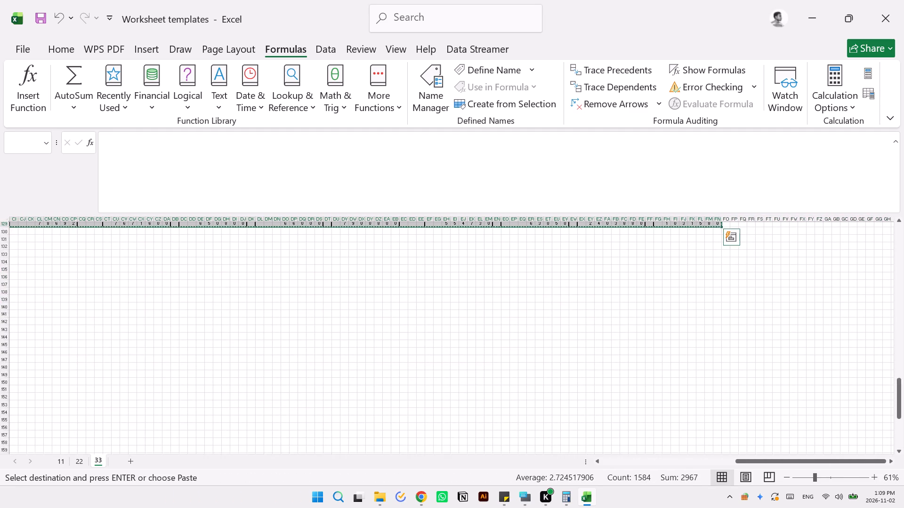
scroll(199, 341, "down", 1)
scroll(199, 341, "right", 4)
scroll(199, 341, "left", 1)
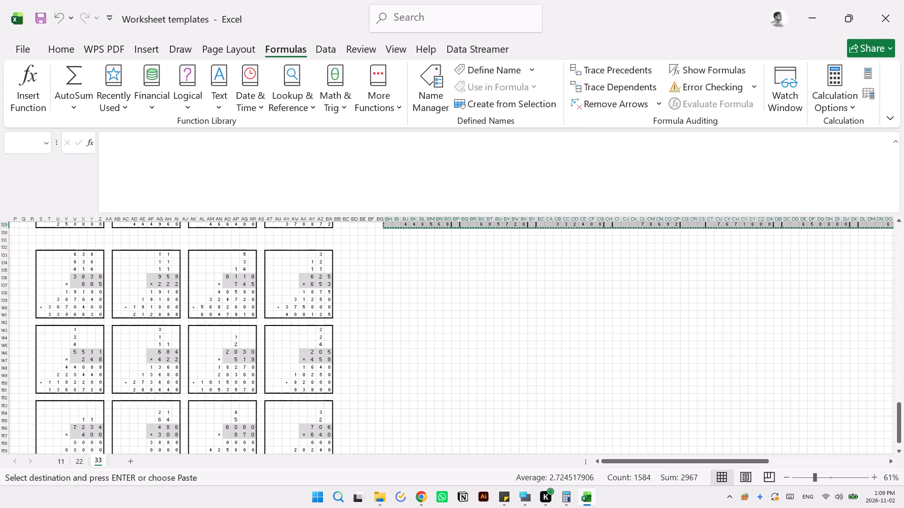
scroll(199, 341, "left", 2)
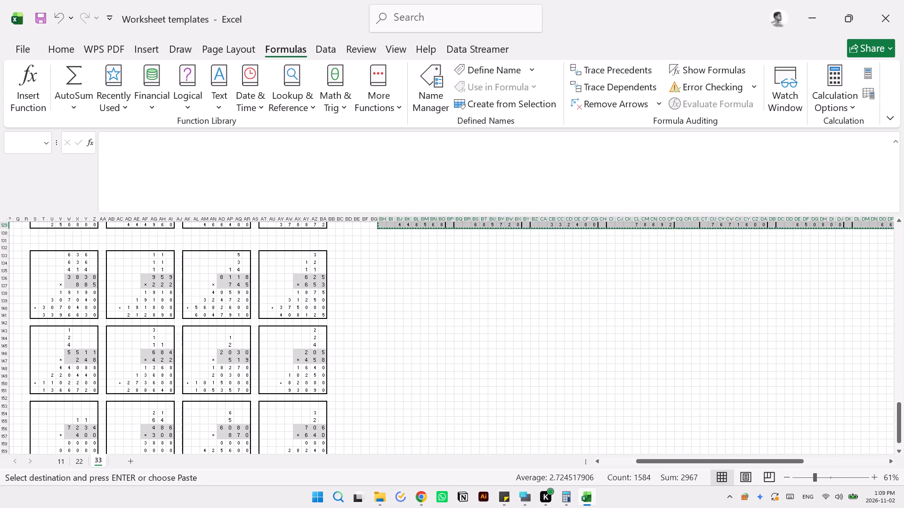
left_click(384, 257)
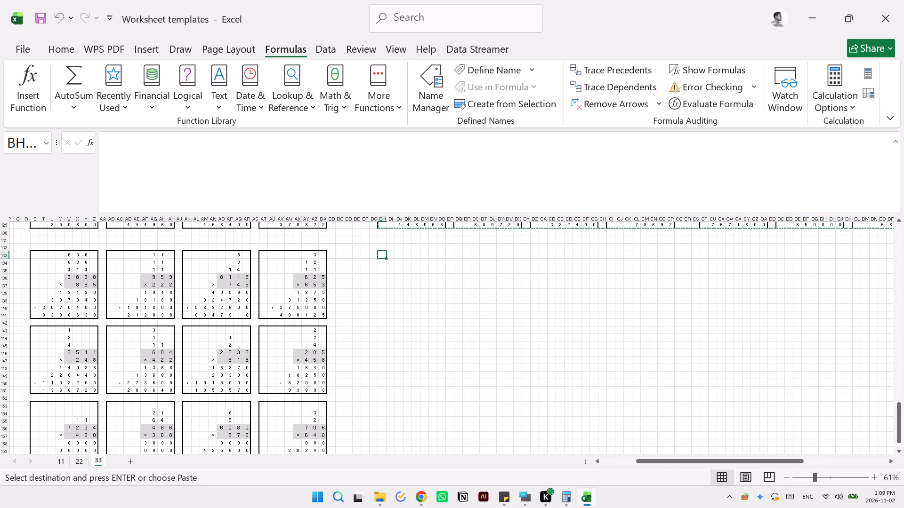
right_click(383, 254)
left_click(440, 223)
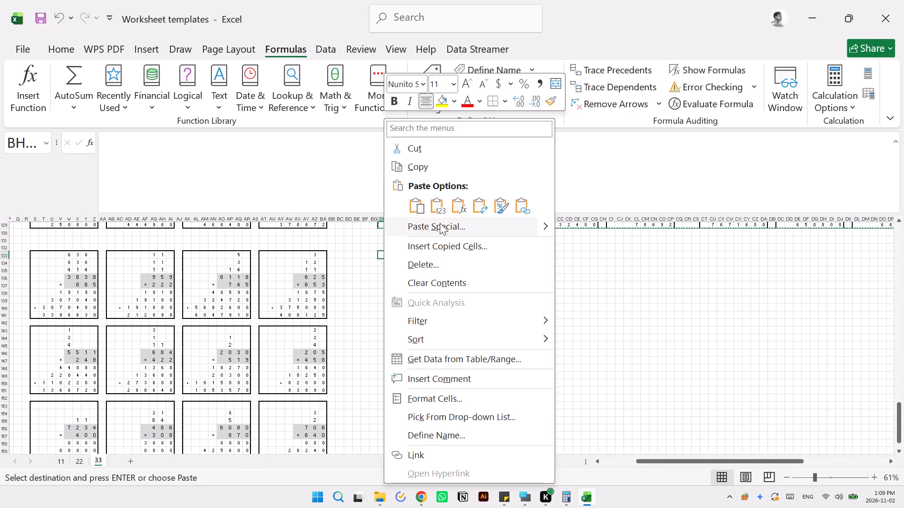
left_click(365, 169)
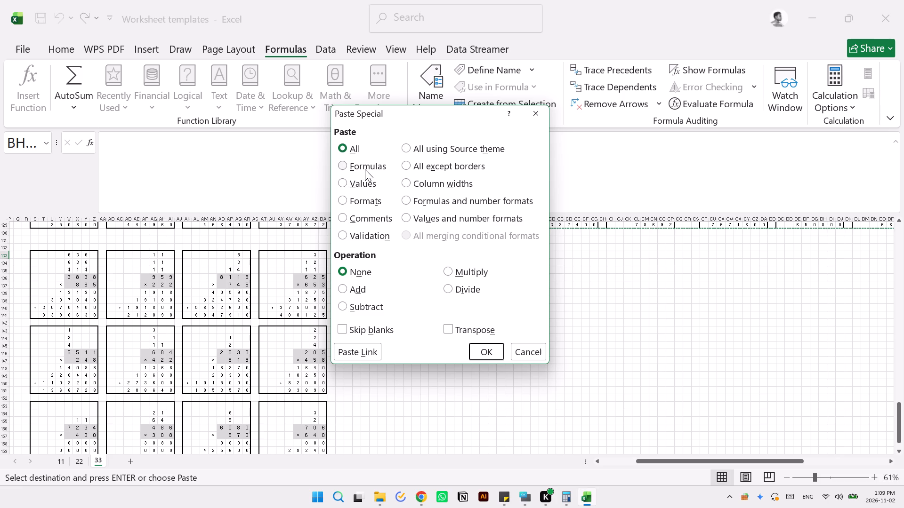
left_click(364, 199)
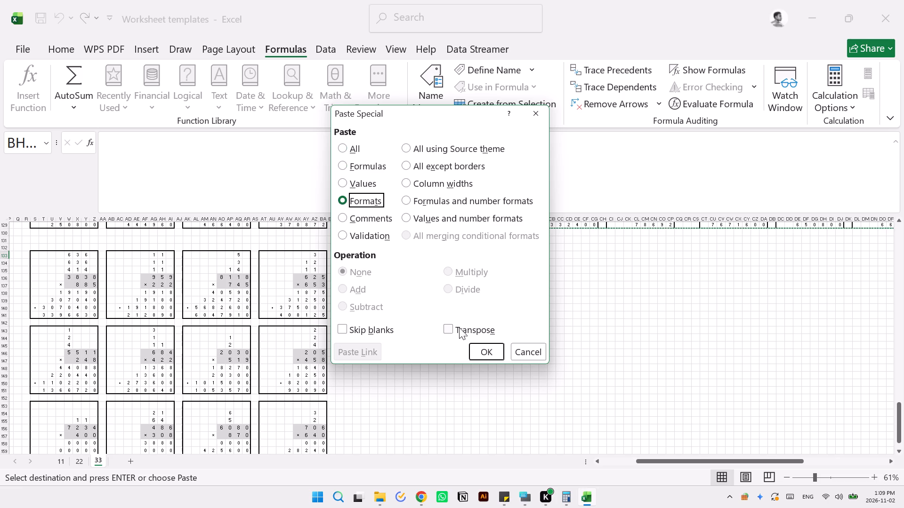
left_click(491, 351)
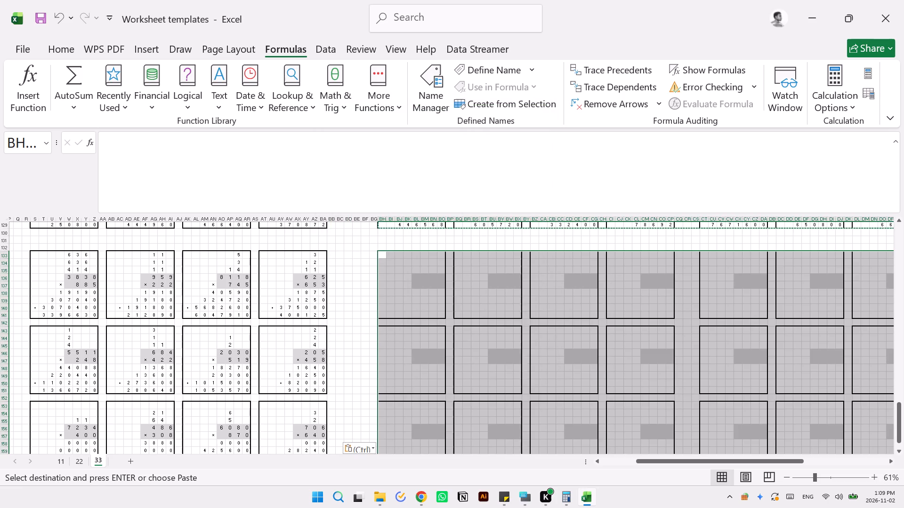
Paste the copied block's formats again starting at cell FR133, just beyond the first set of empty grids.
scroll(491, 351, "left", 6)
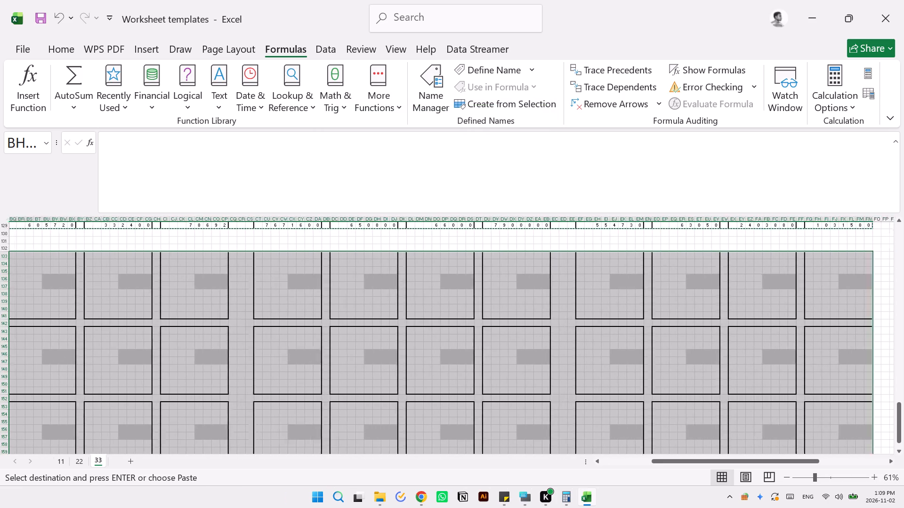
scroll(491, 351, "left", 3)
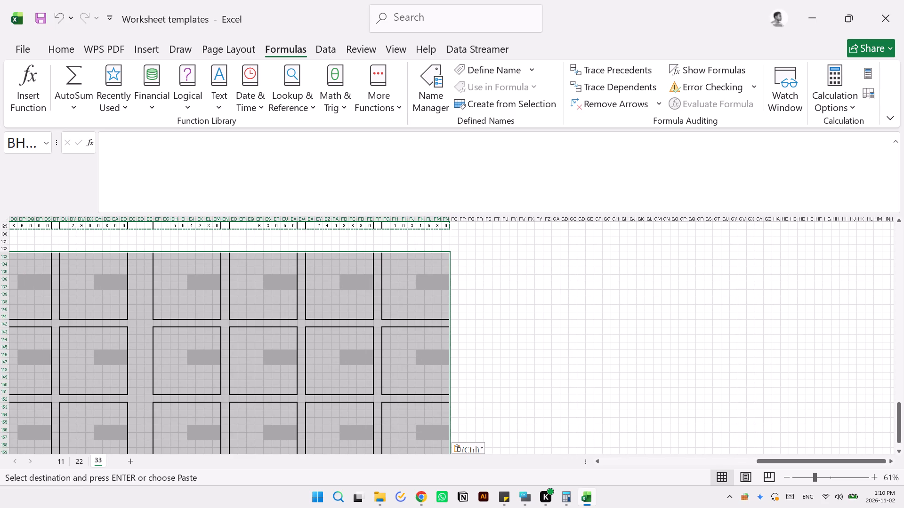
left_click(480, 256)
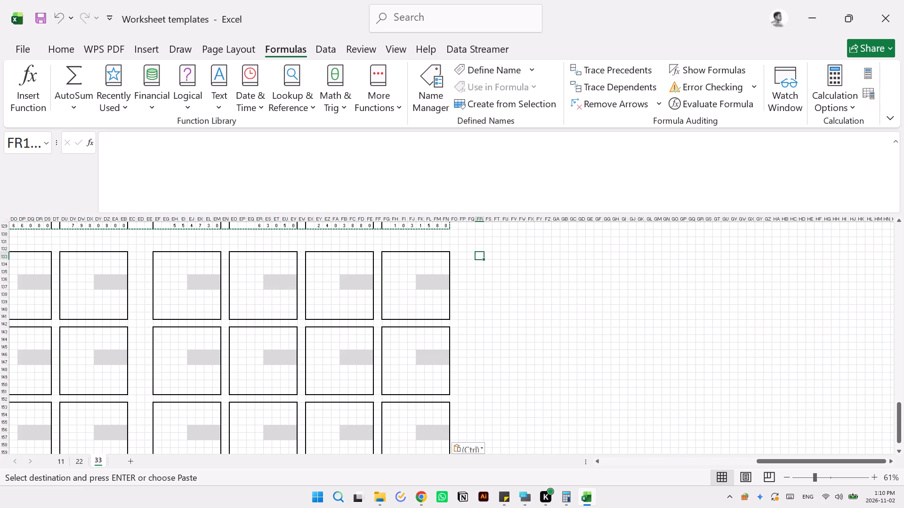
right_click(480, 256)
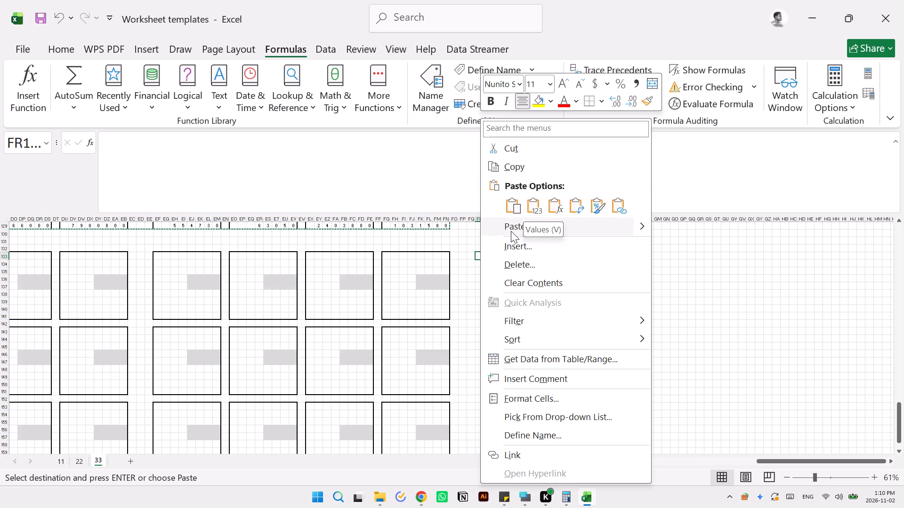
left_click(511, 231)
left_click(443, 208)
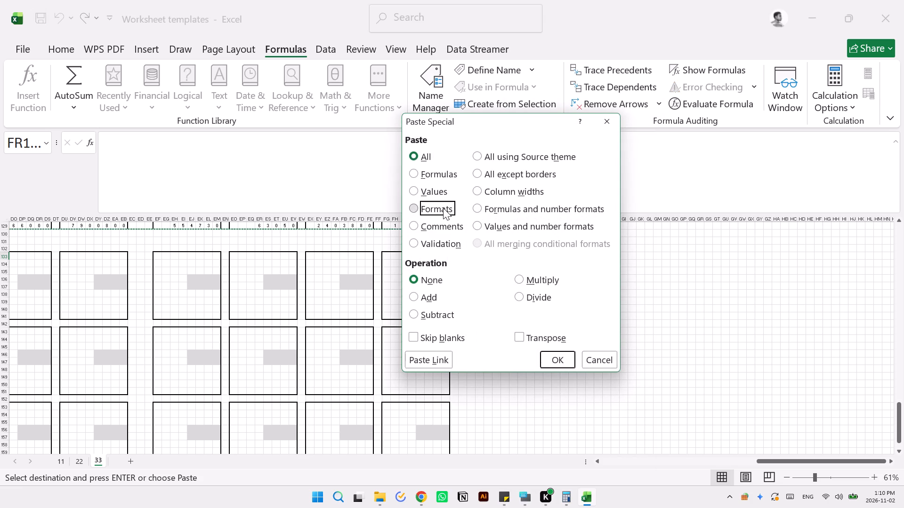
left_click(559, 359)
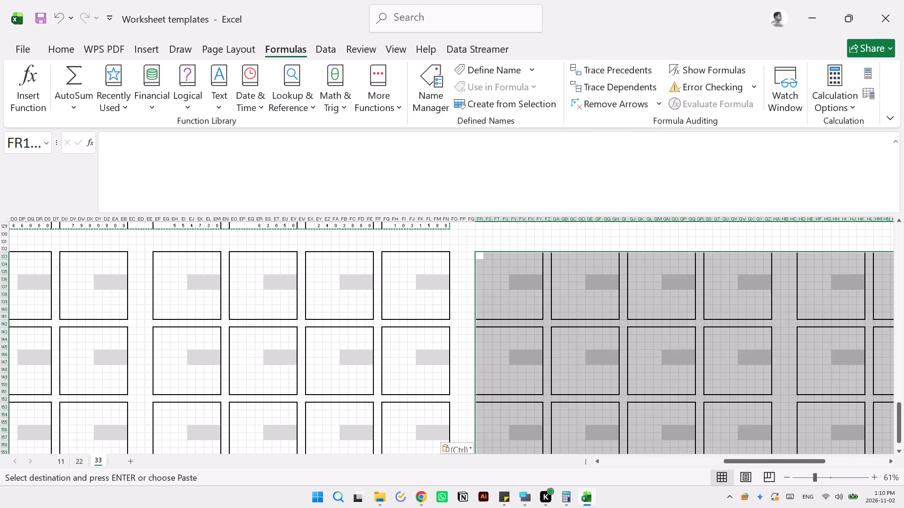
Look over the empty formatted grids and the Mix section's number columns and worked multiplication grids.
left_click(464, 375)
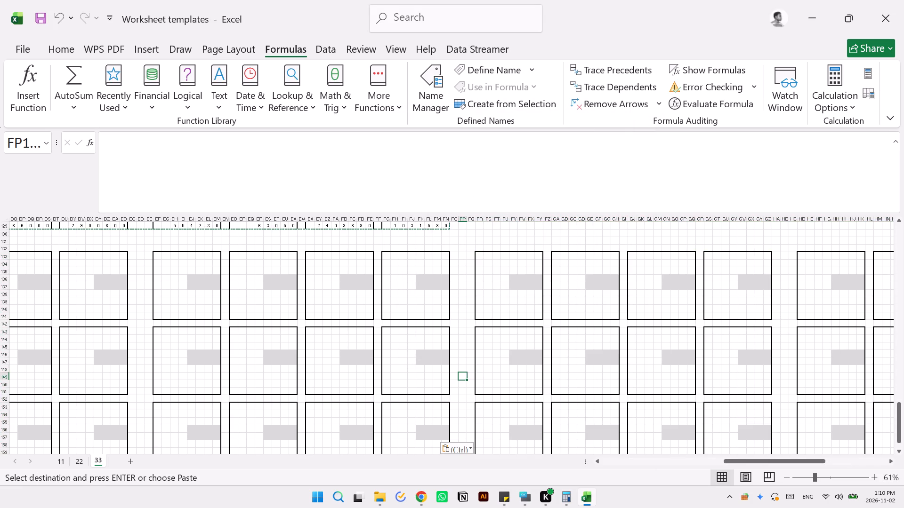
scroll(464, 375, "left", 1)
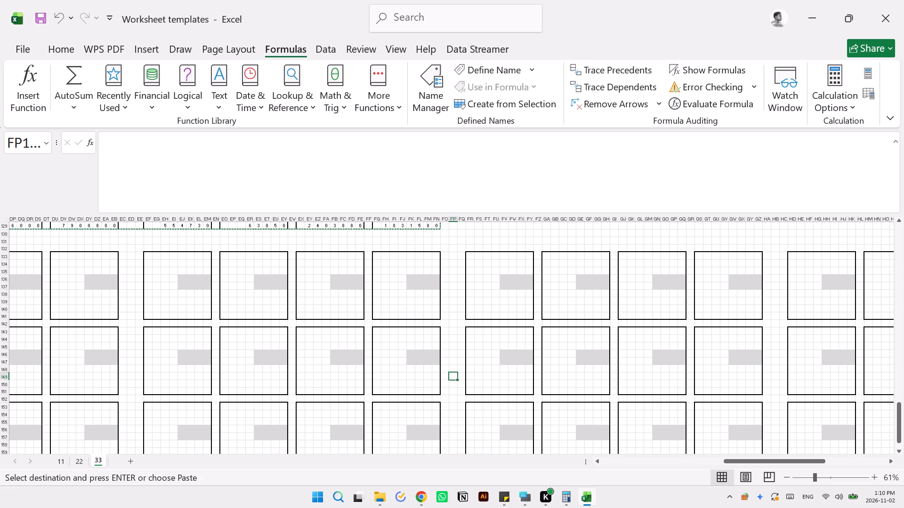
scroll(464, 375, "left", 2)
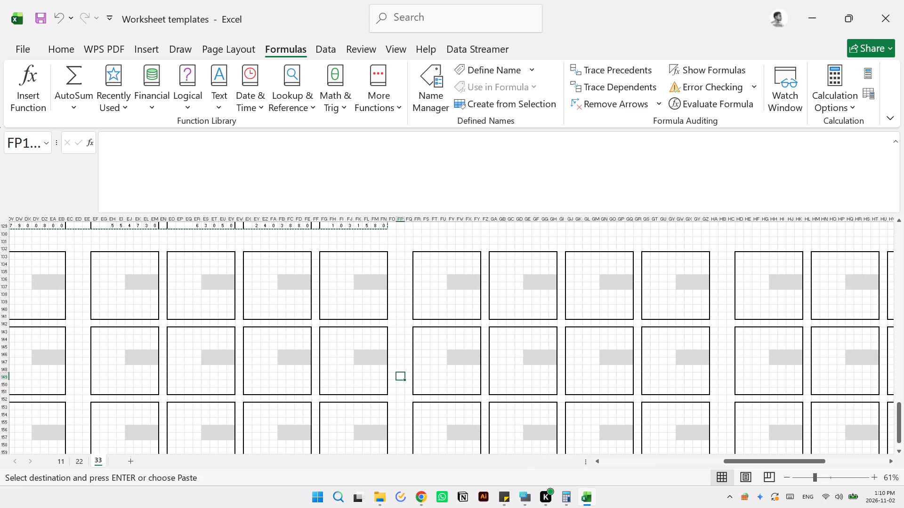
scroll(464, 375, "left", 1)
scroll(464, 375, "right", 4)
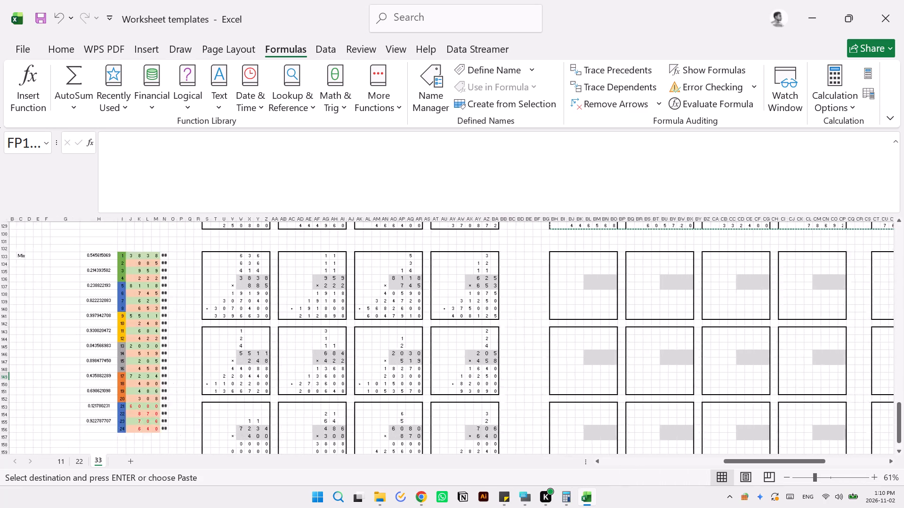
scroll(464, 375, "right", 1)
scroll(464, 375, "down", 1)
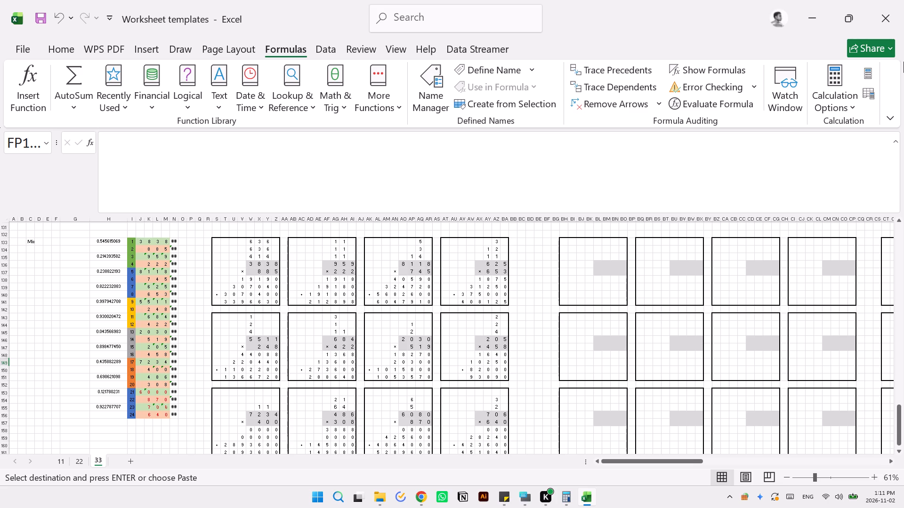
Recalculate the sheet for new random digits and check the Mix section's number table and multiplication grids.
left_click(865, 76)
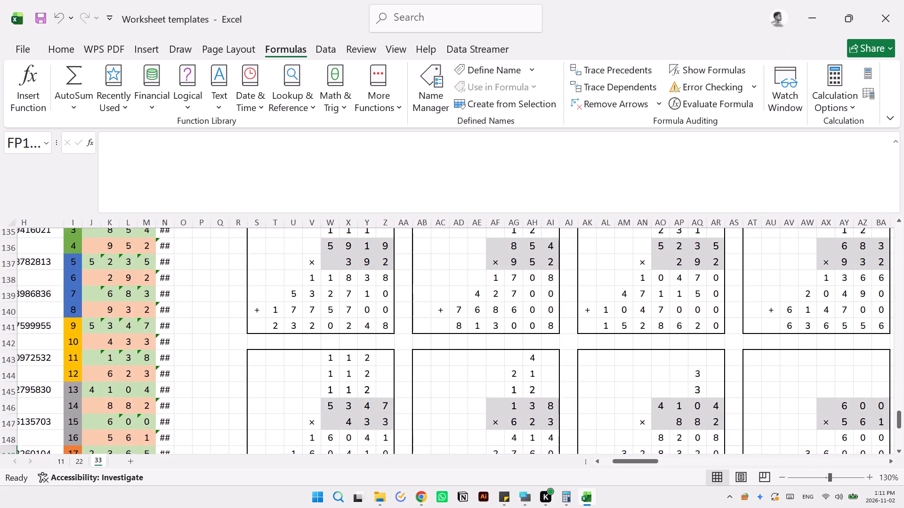
scroll(147, 343, "right", 1)
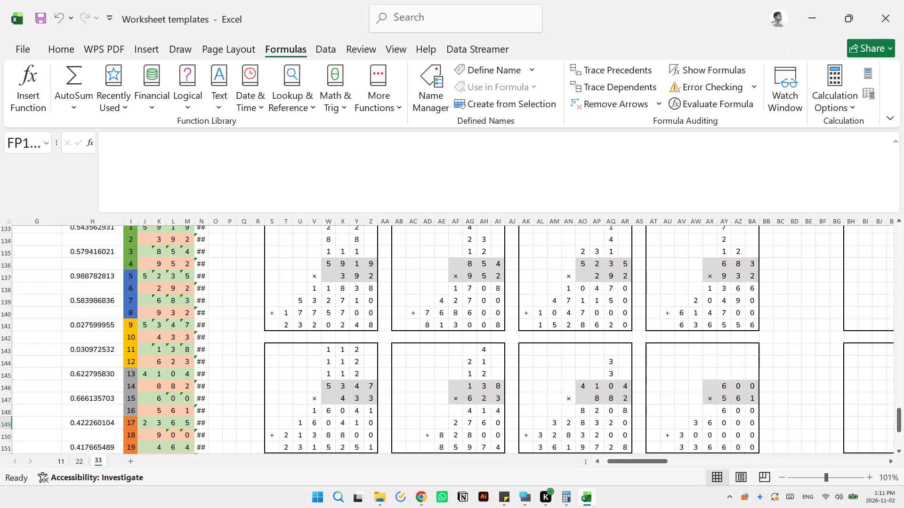
left_click(359, 214)
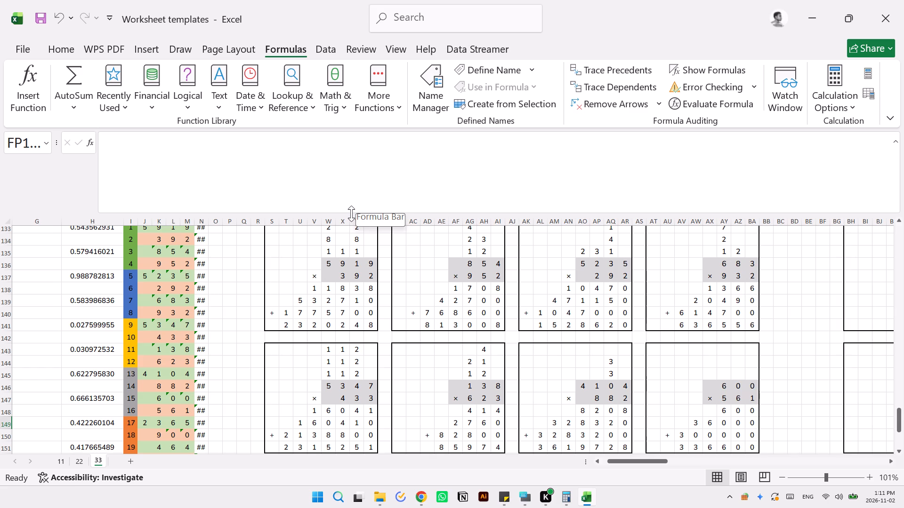
scroll(224, 306, "up", 1)
left_click(171, 300)
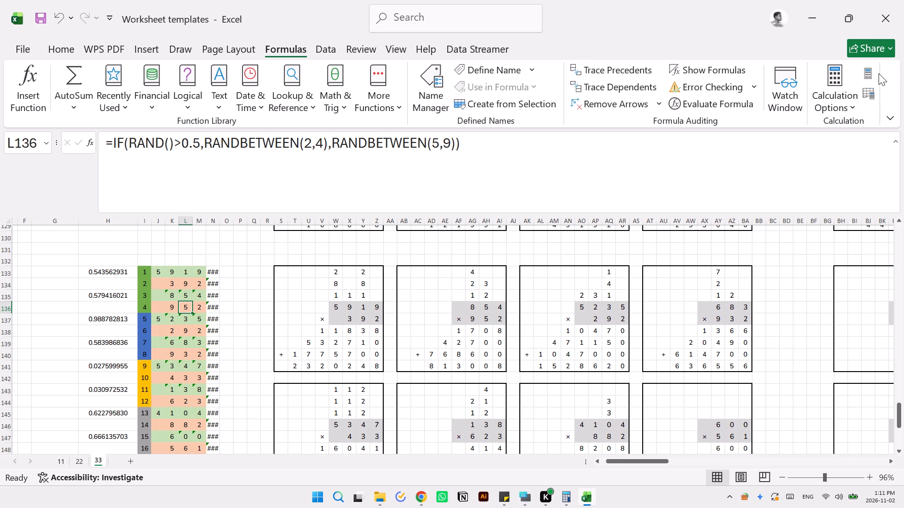
left_click(866, 75)
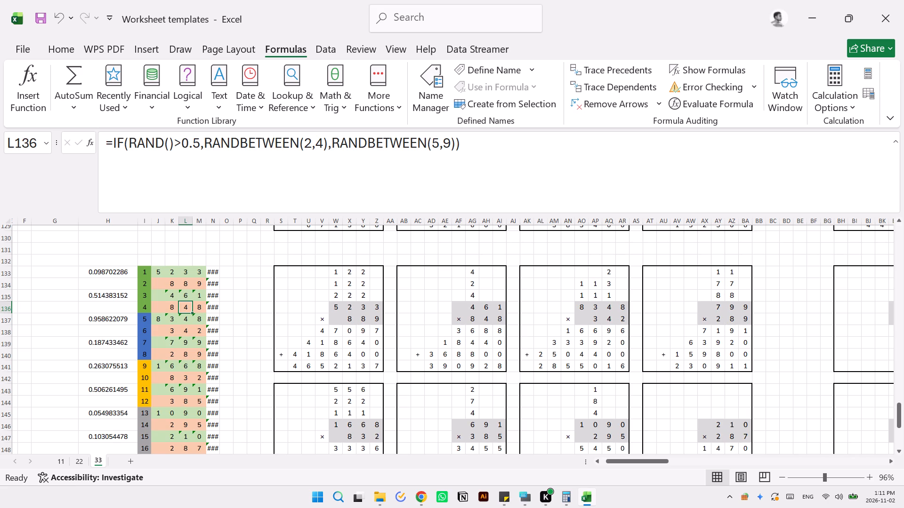
scroll(584, 250, "down", 1)
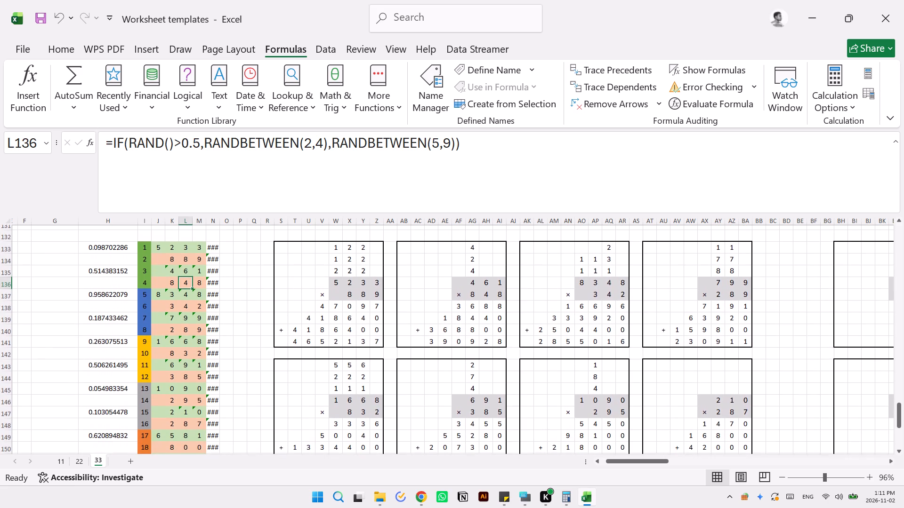
scroll(584, 250, "down", 1)
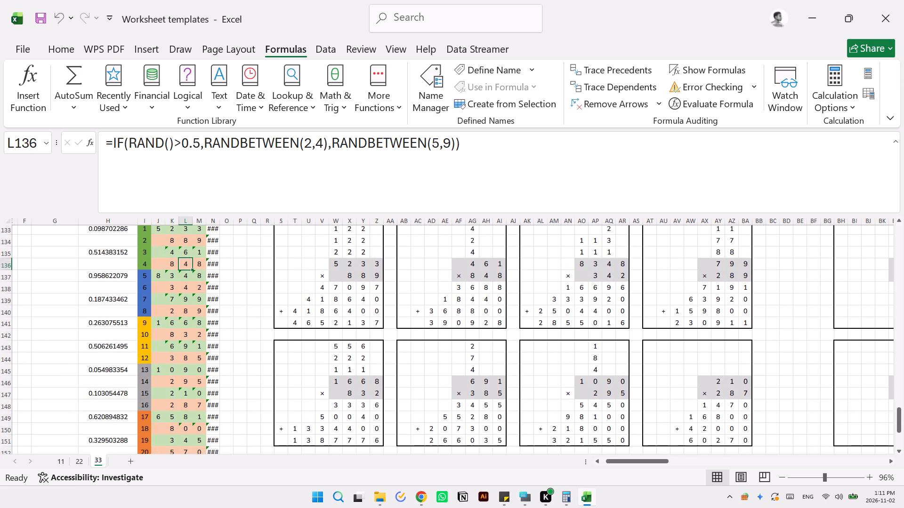
scroll(534, 325, "down", 2)
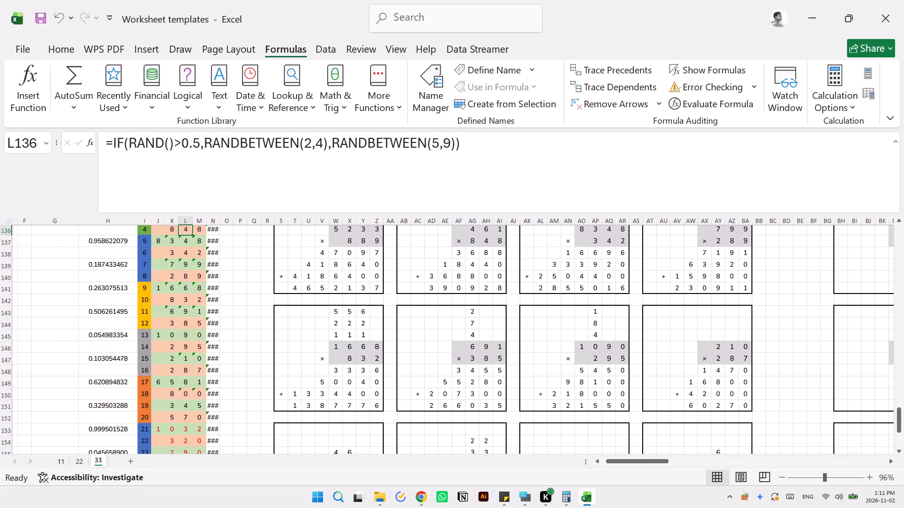
scroll(534, 325, "down", 2)
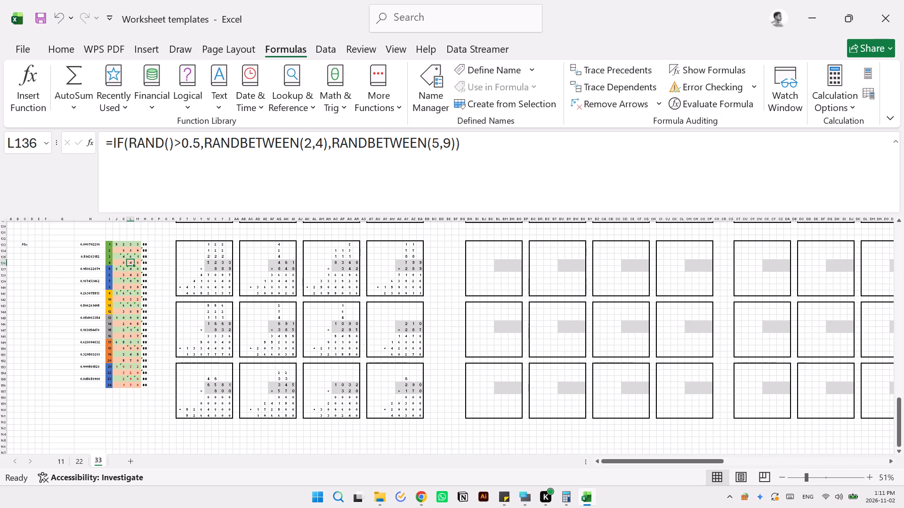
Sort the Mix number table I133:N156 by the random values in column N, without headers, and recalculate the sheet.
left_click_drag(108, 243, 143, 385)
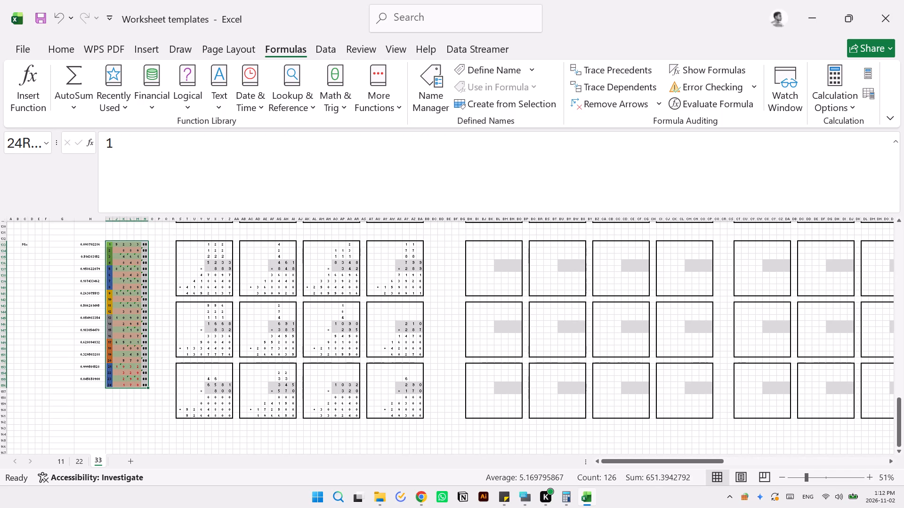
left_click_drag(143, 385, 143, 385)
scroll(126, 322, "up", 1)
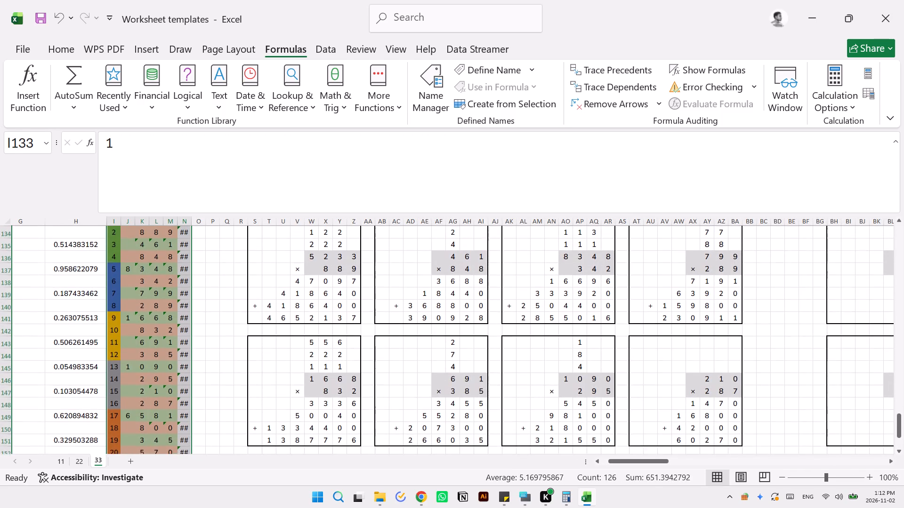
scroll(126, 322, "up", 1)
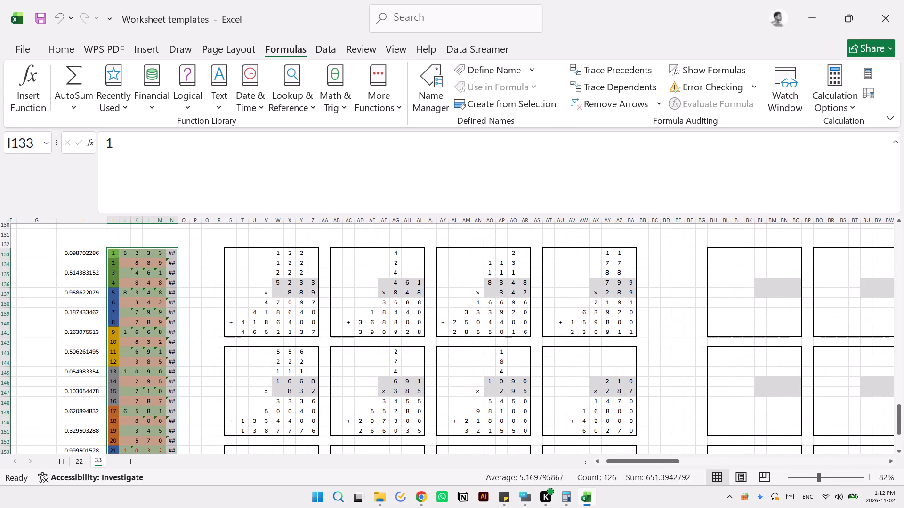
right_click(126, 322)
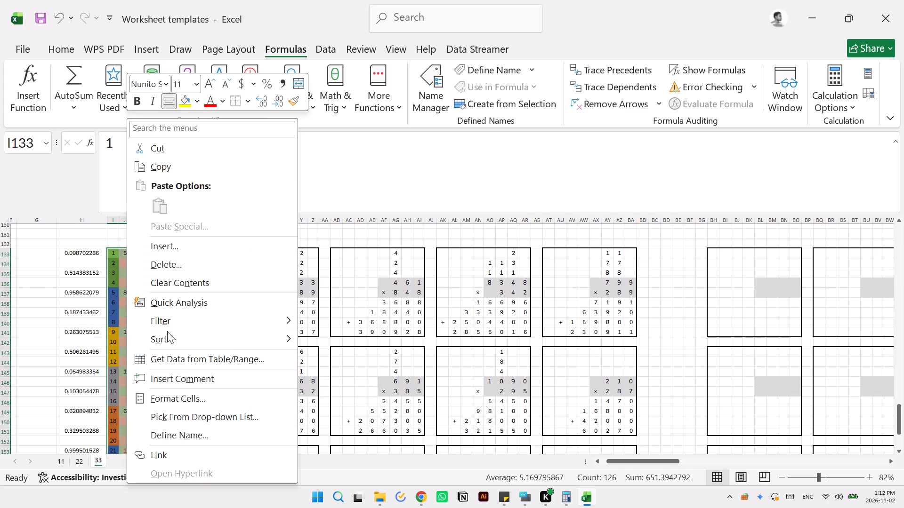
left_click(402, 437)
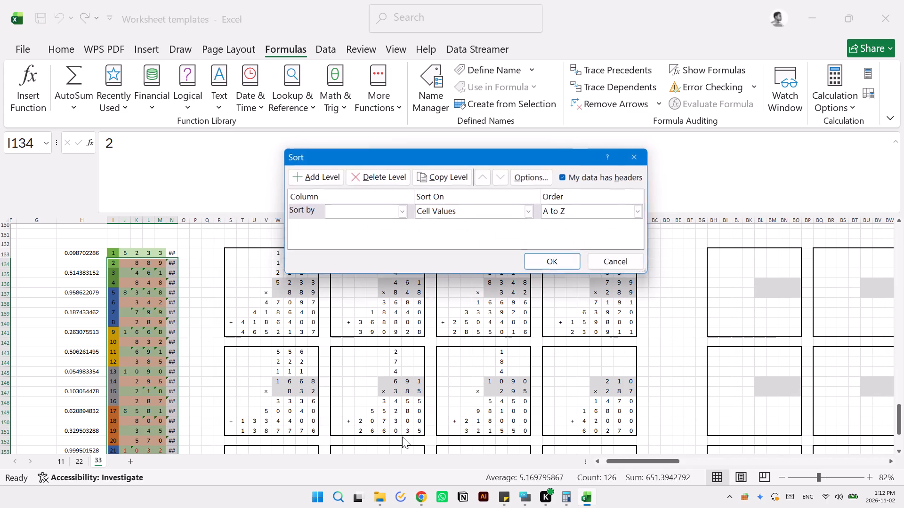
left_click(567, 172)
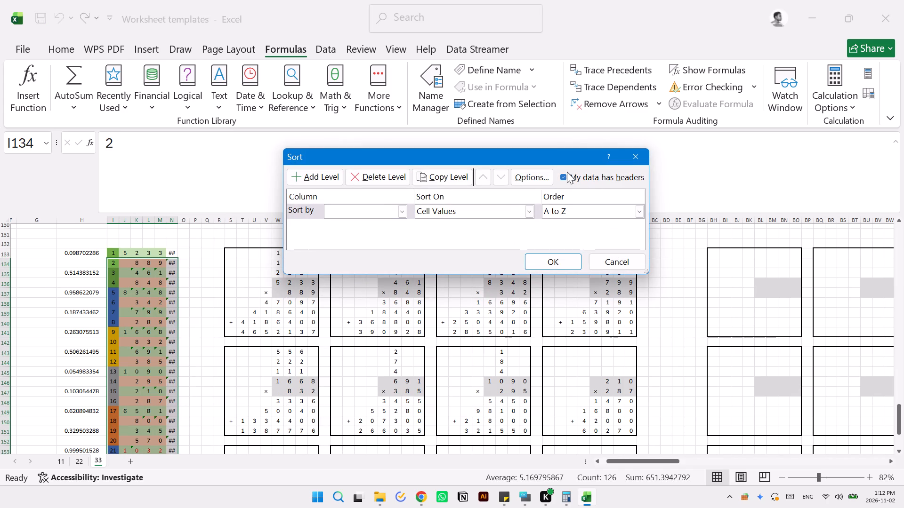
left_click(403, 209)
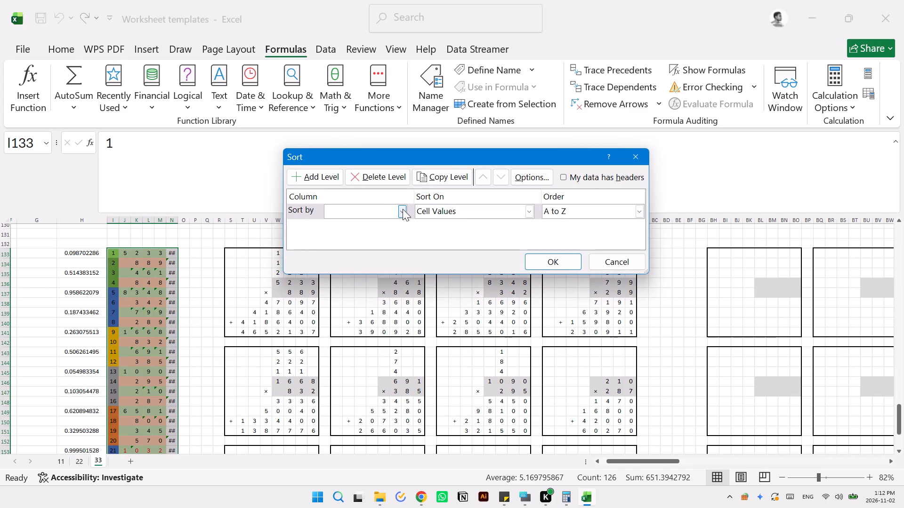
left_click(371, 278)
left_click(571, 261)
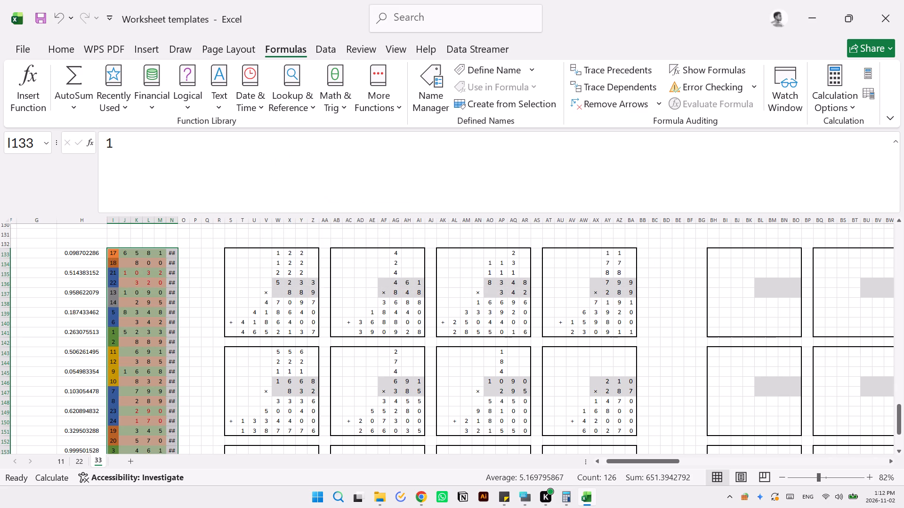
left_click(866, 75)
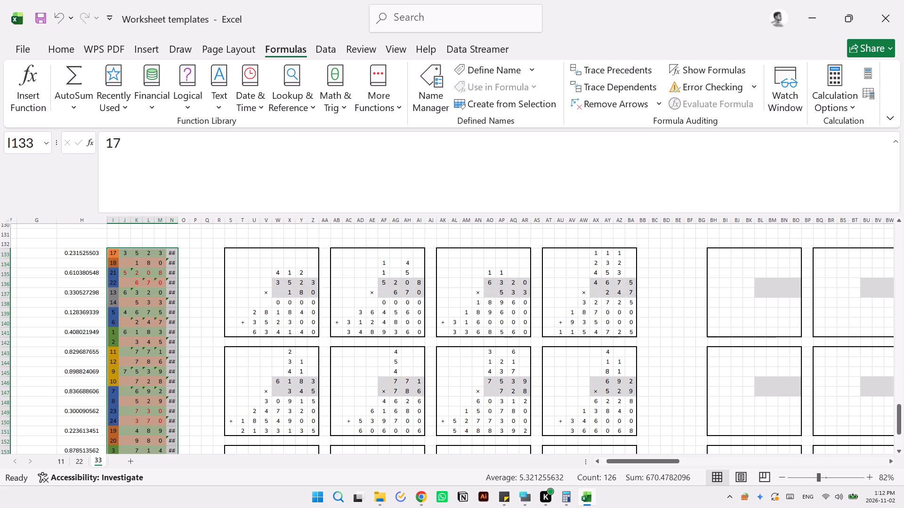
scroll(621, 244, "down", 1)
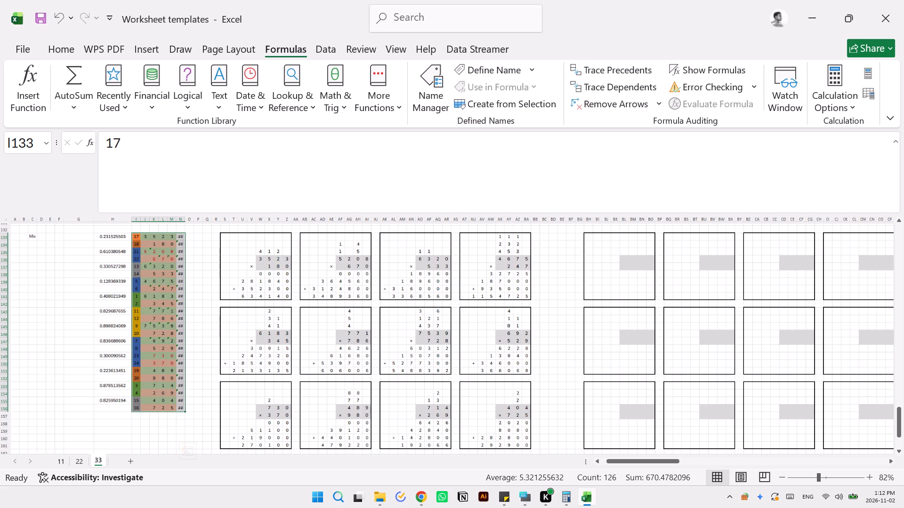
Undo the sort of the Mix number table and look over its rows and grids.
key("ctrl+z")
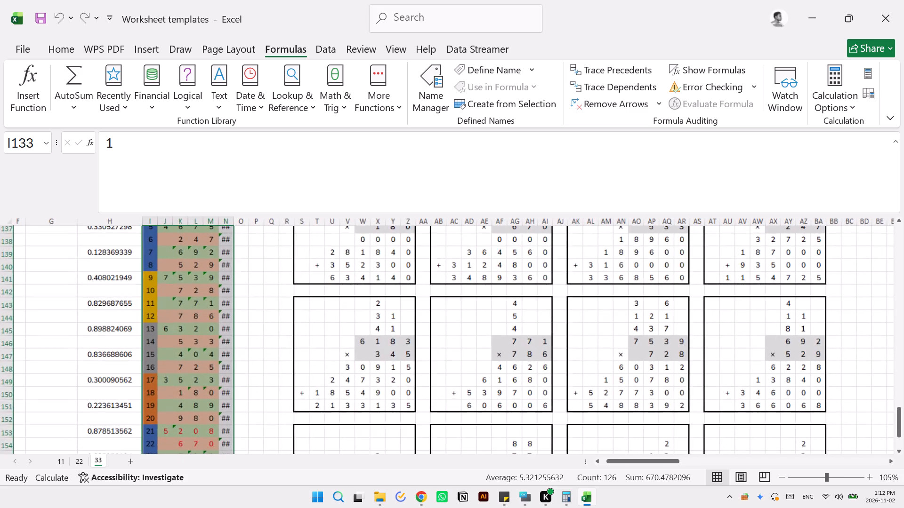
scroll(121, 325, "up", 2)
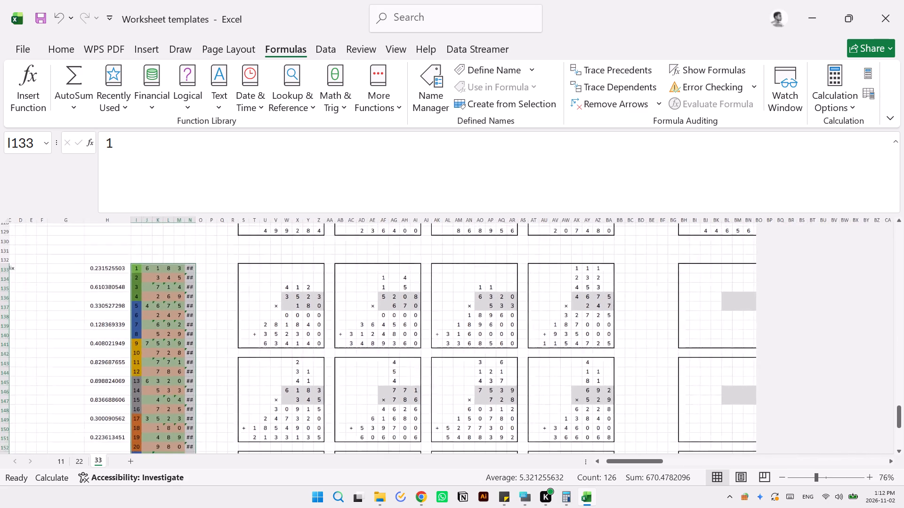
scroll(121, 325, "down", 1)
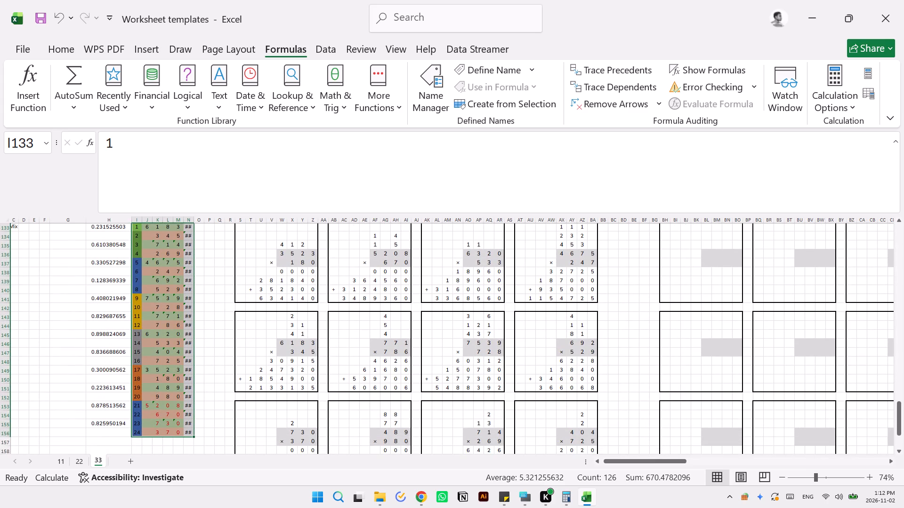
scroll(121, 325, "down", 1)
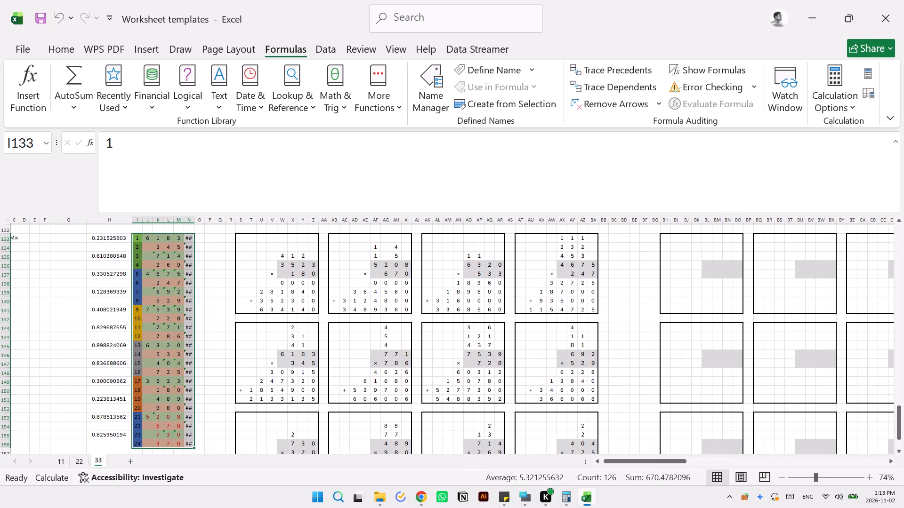
Fill the RAND cells N133:N144, beside numbers 1 to 12 of the Mix table, with the green theme color.
left_click(206, 254)
left_click_drag(189, 238, 189, 276)
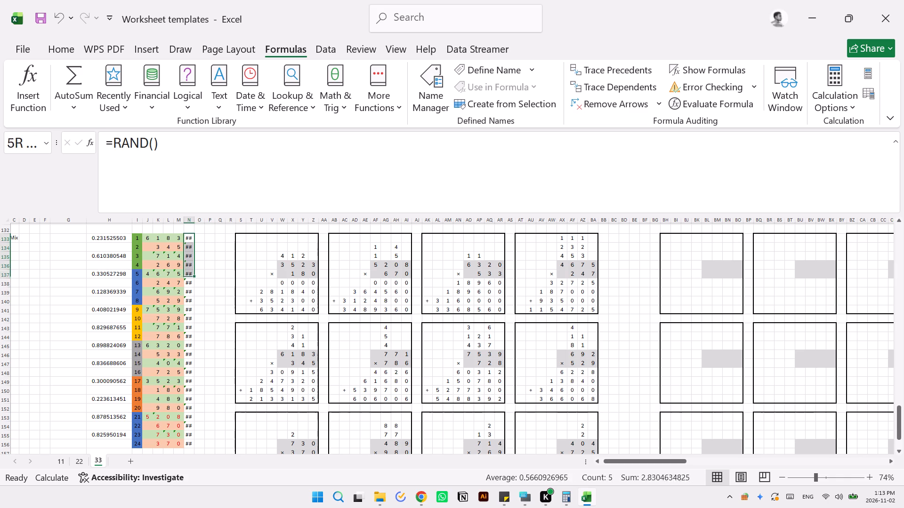
left_click_drag(189, 276, 189, 334)
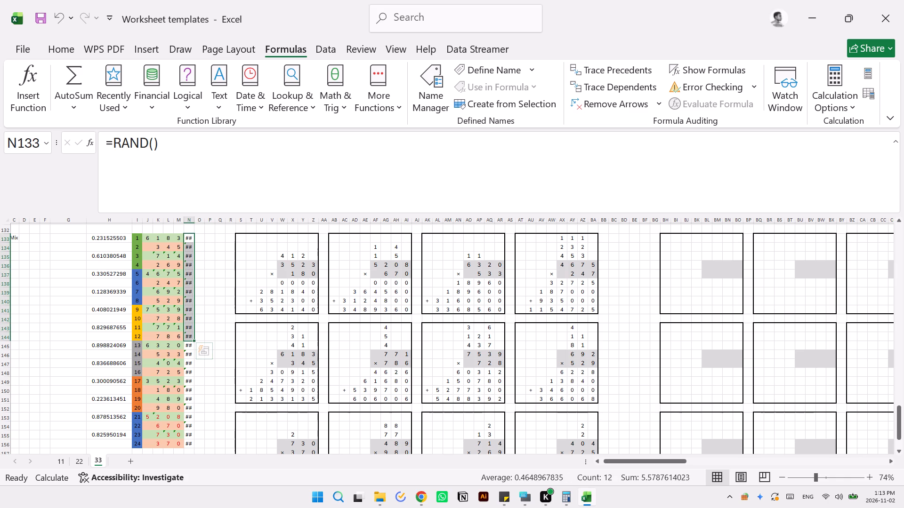
left_click(61, 50)
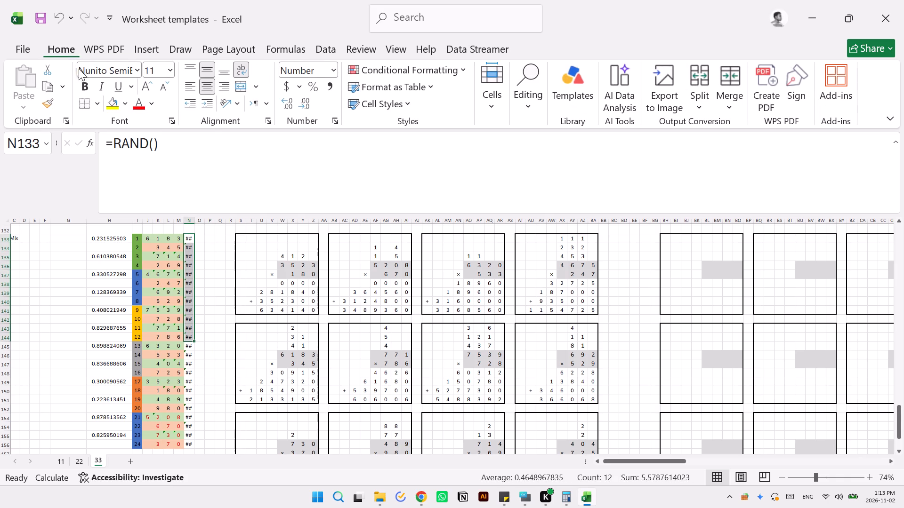
left_click(125, 105)
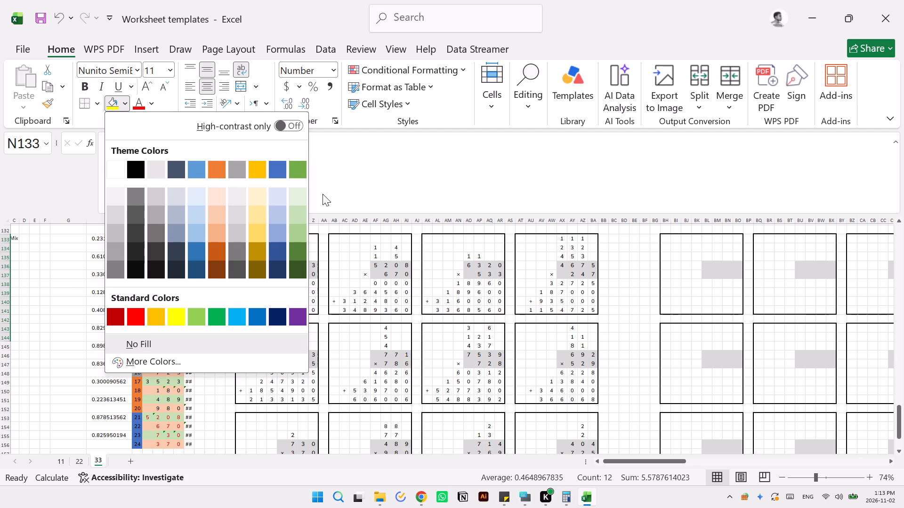
left_click(299, 172)
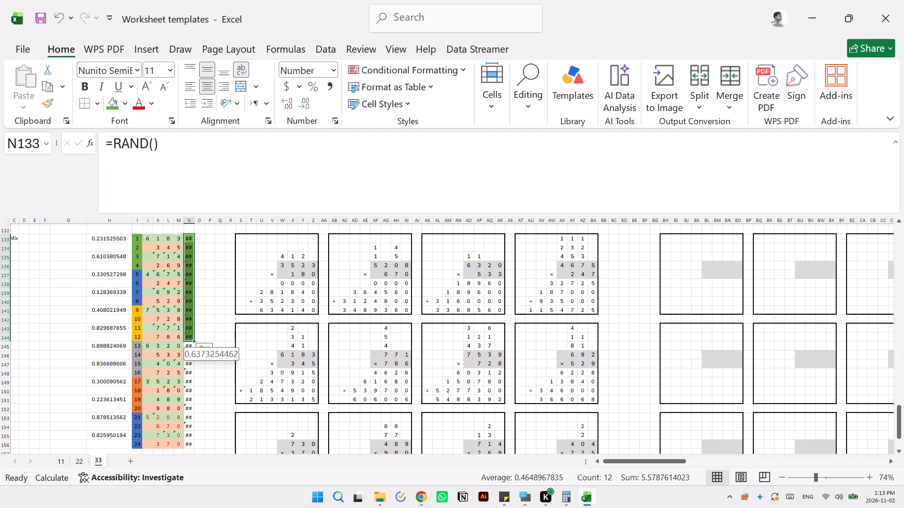
Fill the RAND cells N145:N156, beside numbers 13 to 24 of the Mix table, with the blue theme color.
left_click_drag(189, 347, 188, 441)
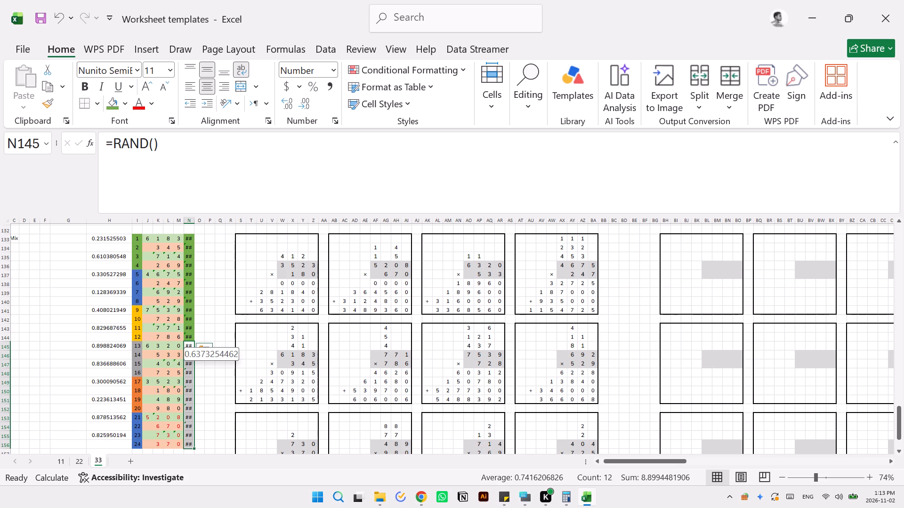
left_click(124, 107)
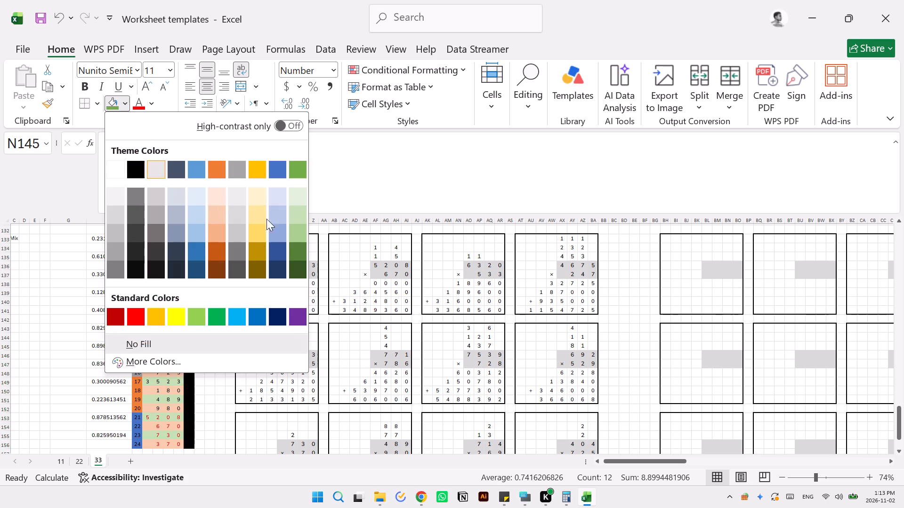
left_click(282, 170)
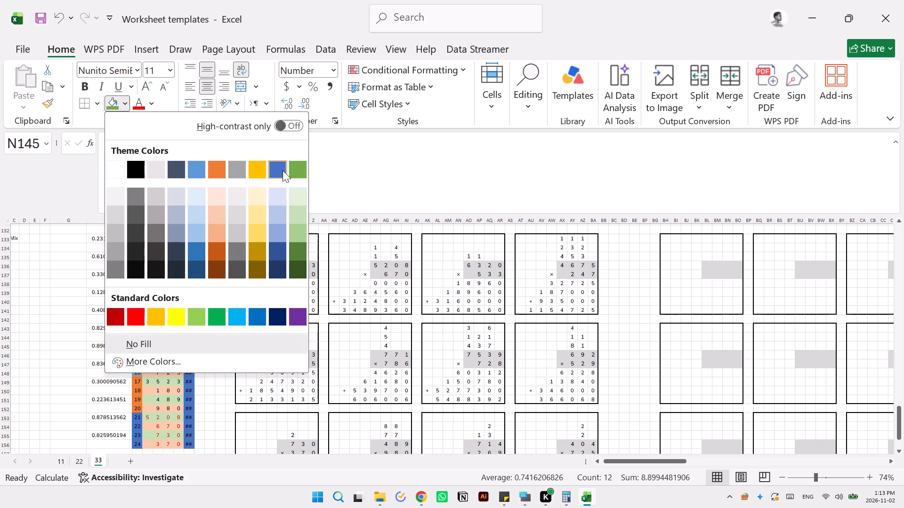
Sort the Mix number table I133:N156 by column N, smallest to largest and without headers, and recalculate the sheet.
left_click_drag(135, 238, 177, 368)
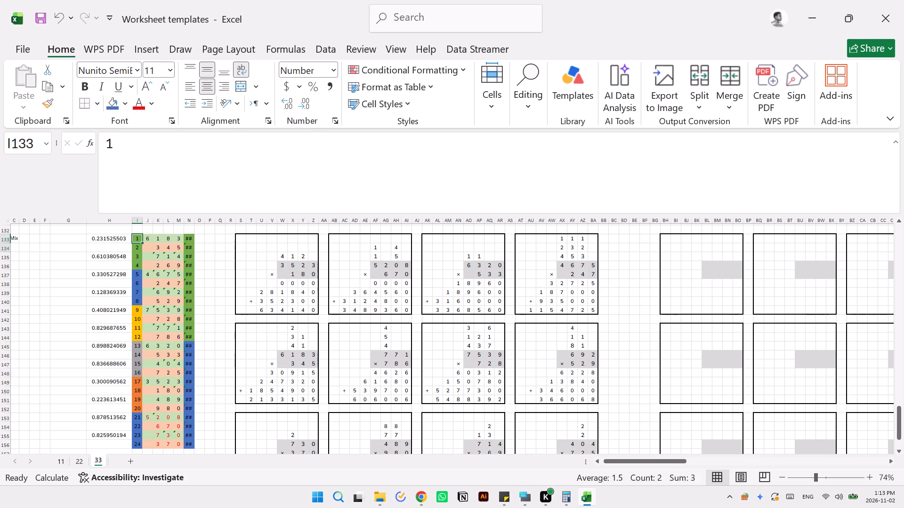
left_click_drag(177, 368, 189, 429)
scroll(229, 341, "up", 1)
right_click(165, 323)
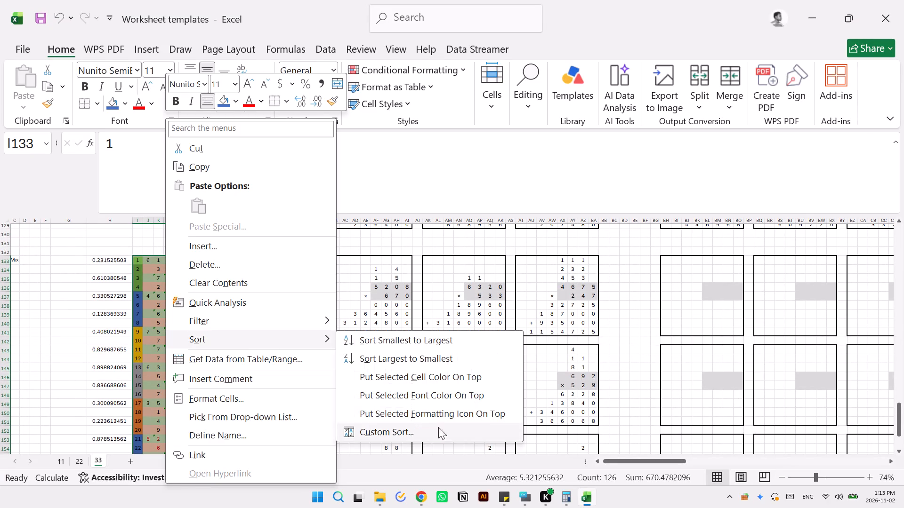
left_click(441, 431)
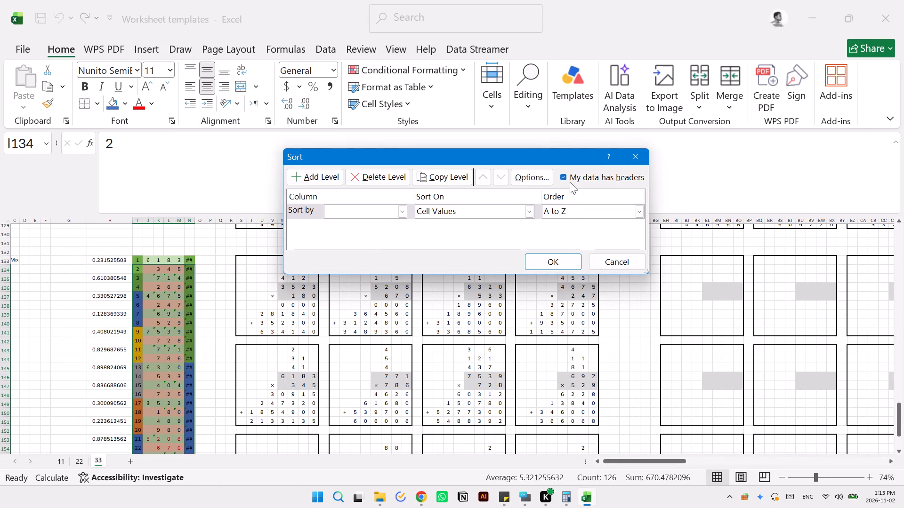
left_click(570, 181)
left_click(403, 213)
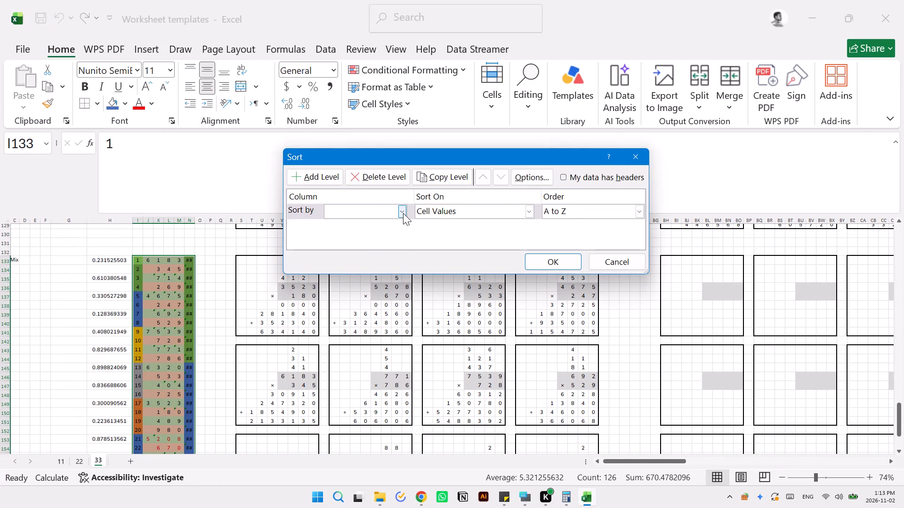
left_click(375, 277)
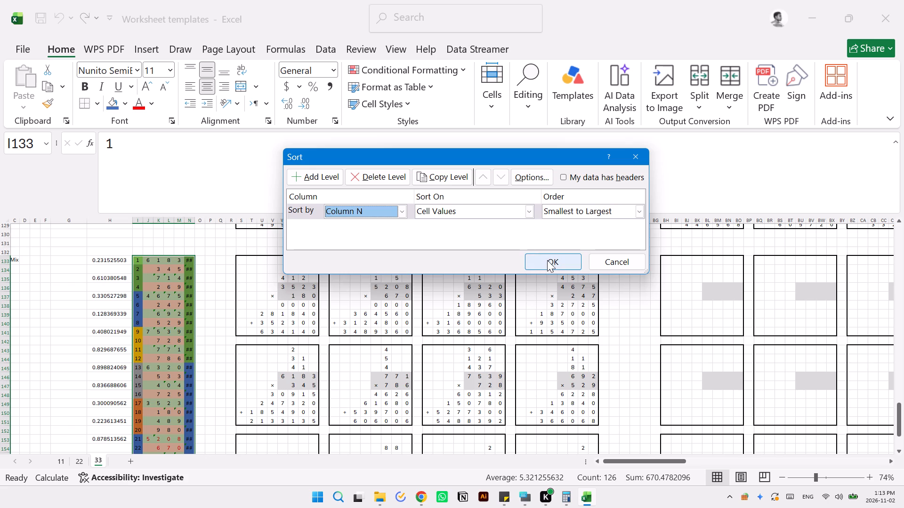
left_click(548, 260)
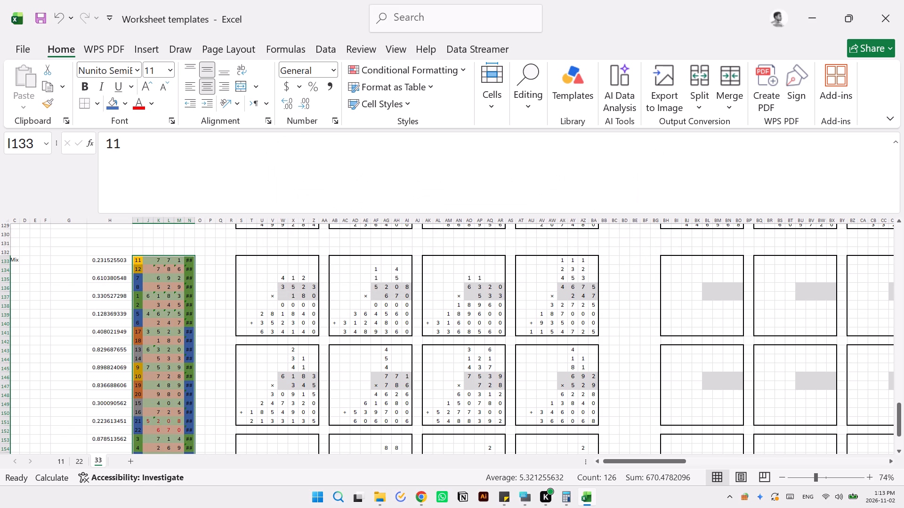
scroll(610, 231, "down", 1)
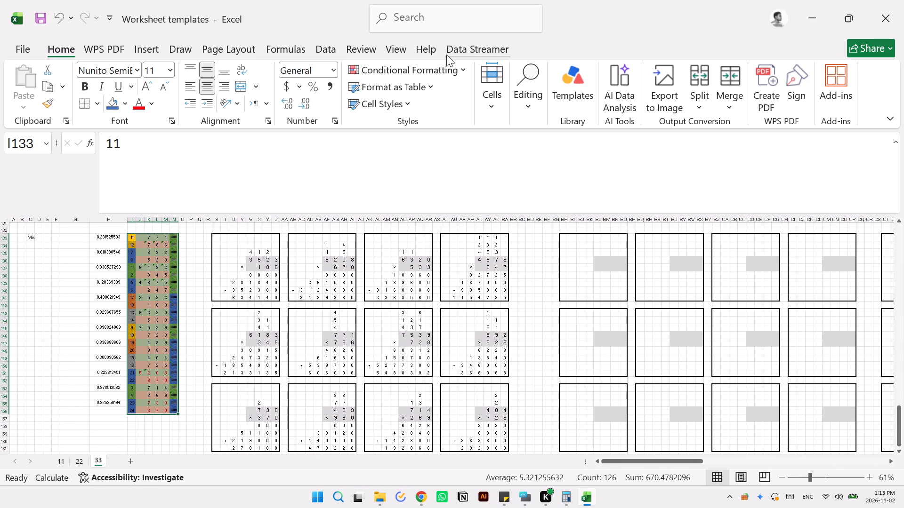
left_click(284, 50)
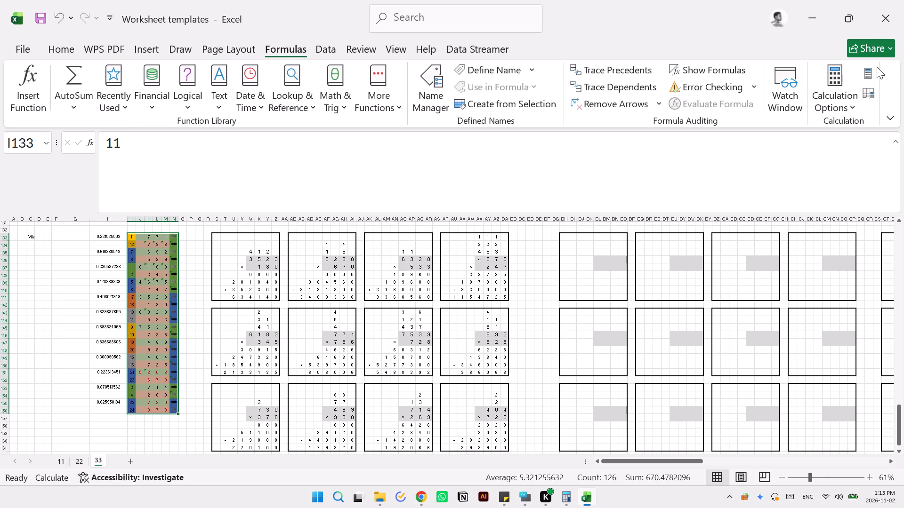
left_click(874, 69)
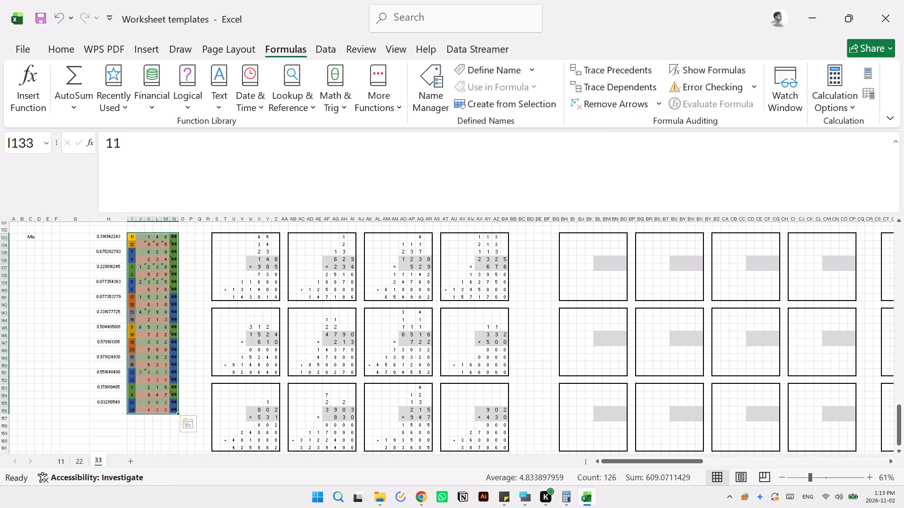
Reshuffle the Mix number table three more times by column N, smallest to largest, recalculating the sheet after each sort.
right_click(147, 329)
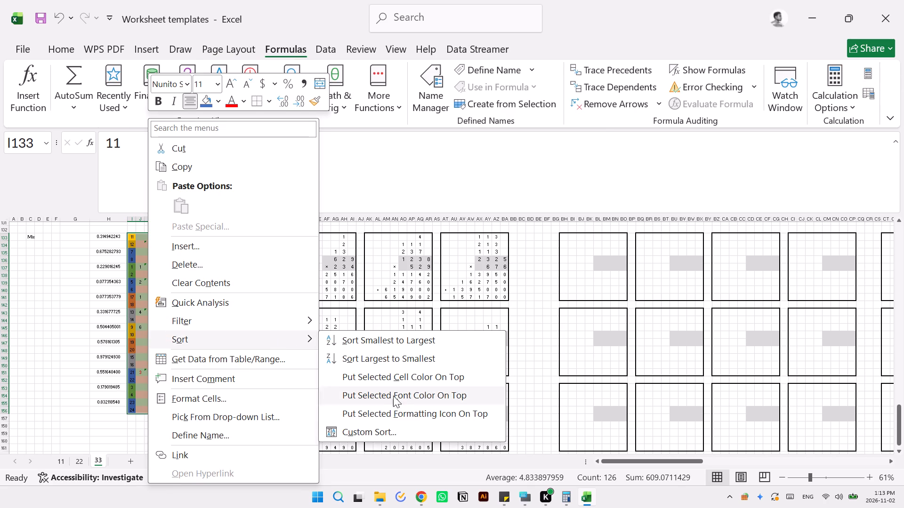
left_click(402, 432)
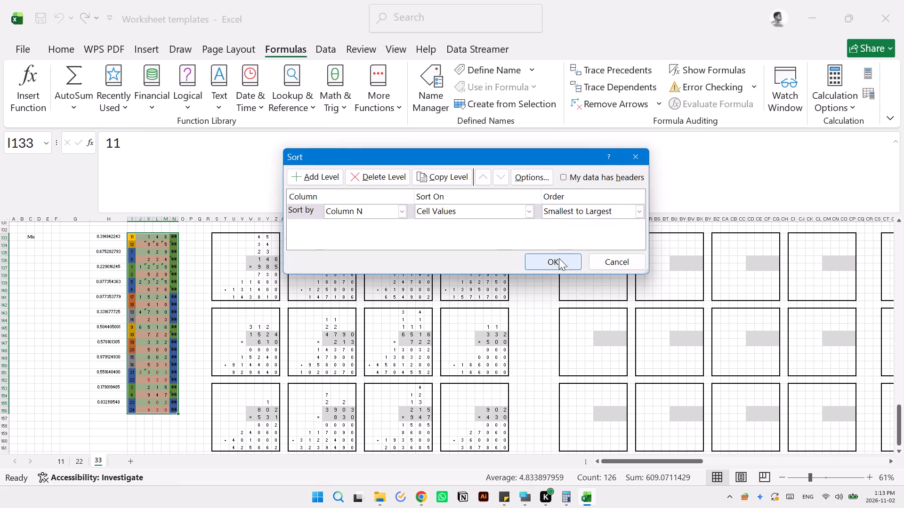
left_click(558, 261)
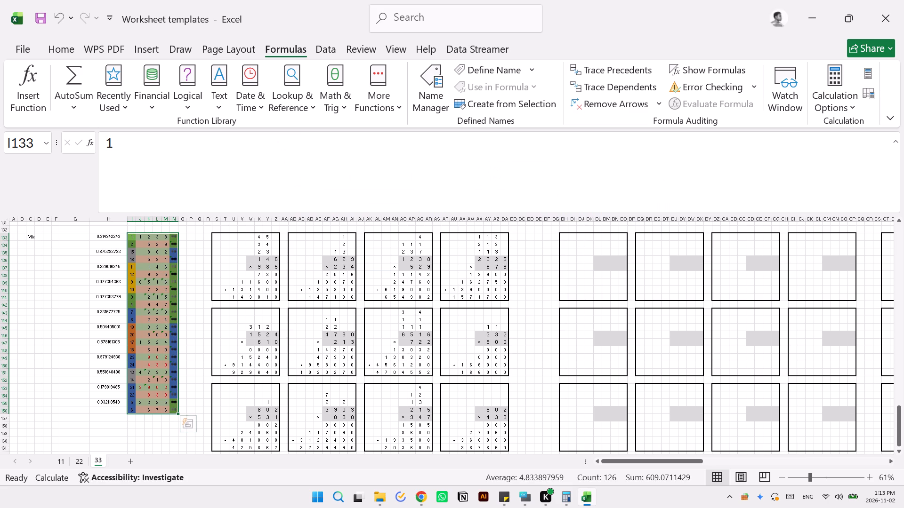
right_click(158, 320)
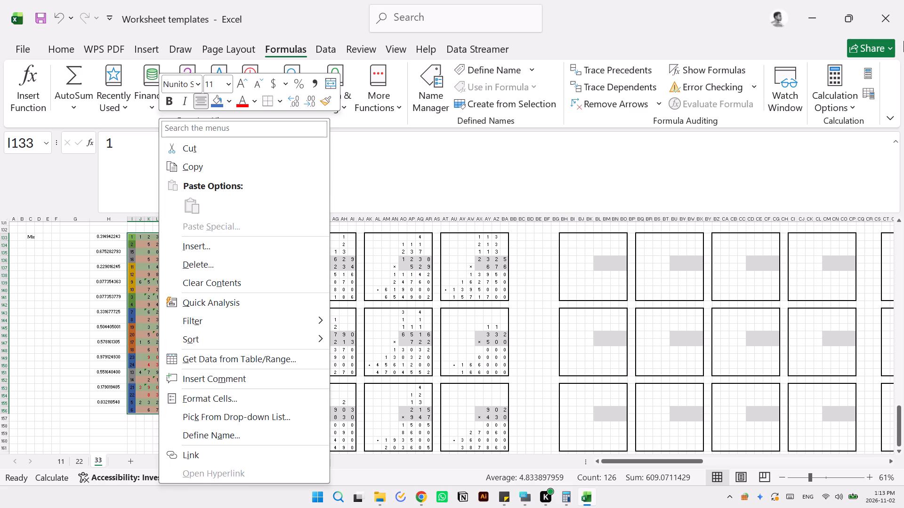
left_click(869, 72)
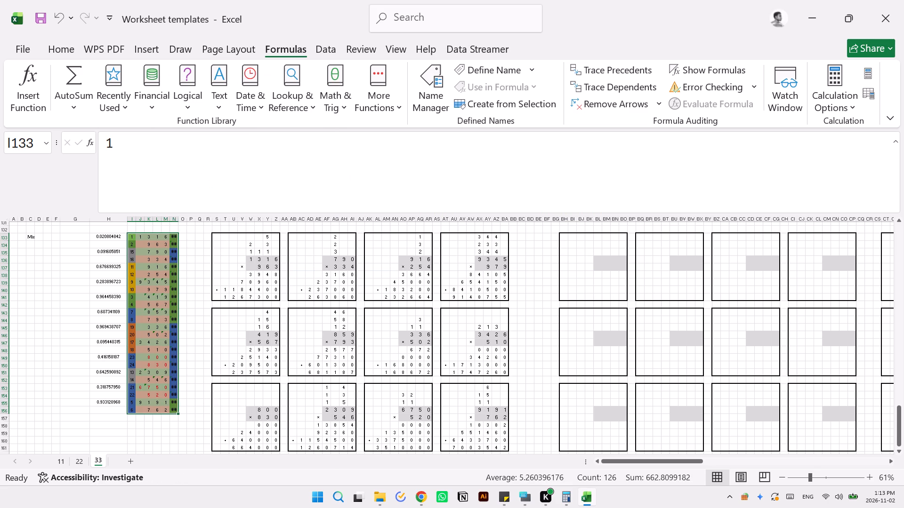
right_click(133, 318)
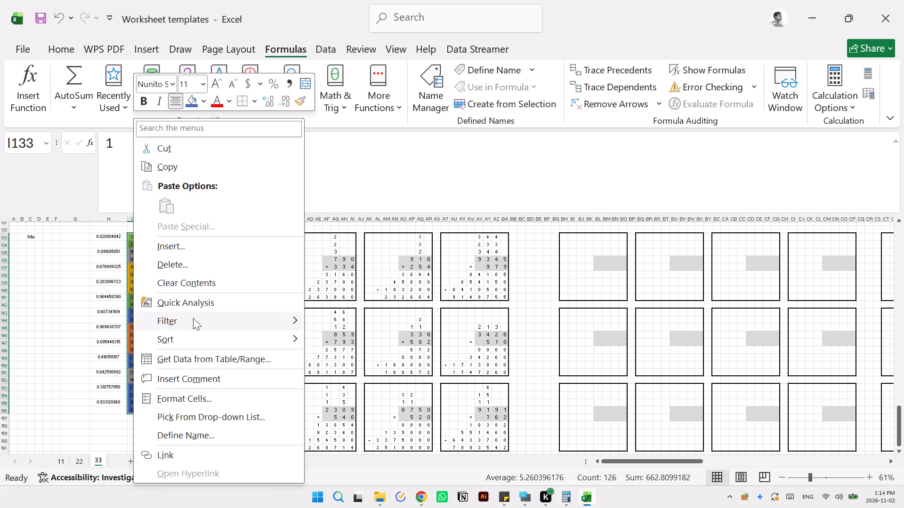
left_click(419, 427)
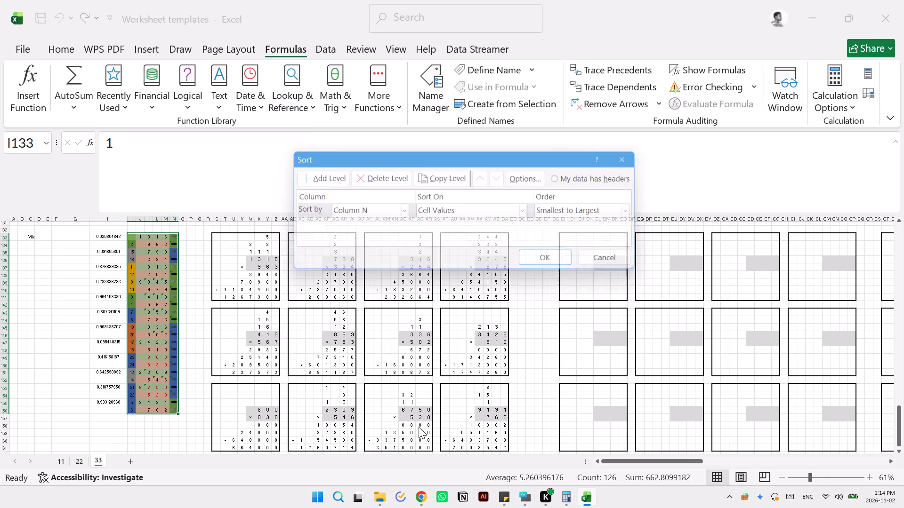
left_click(559, 263)
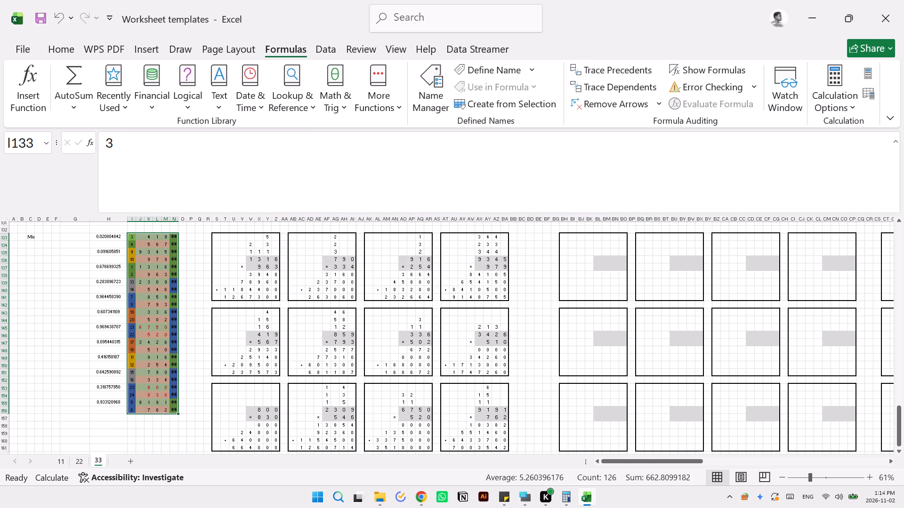
left_click(868, 75)
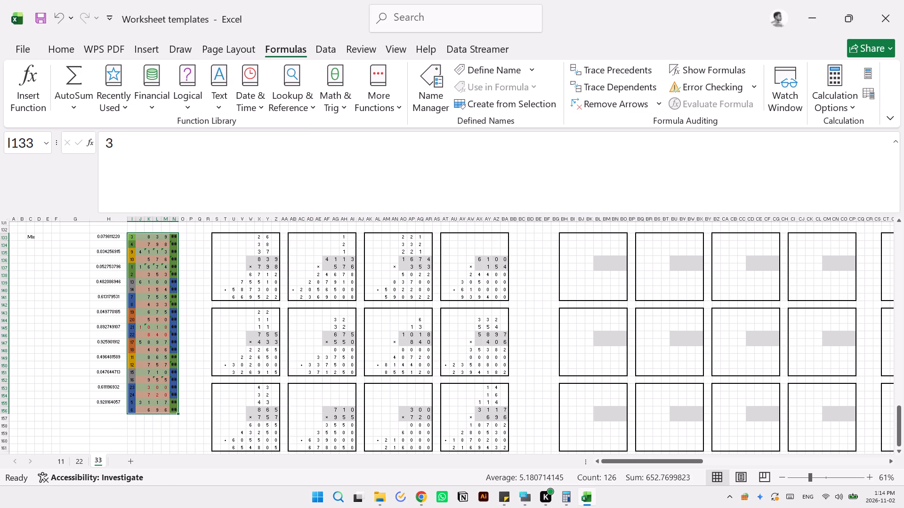
right_click(159, 301)
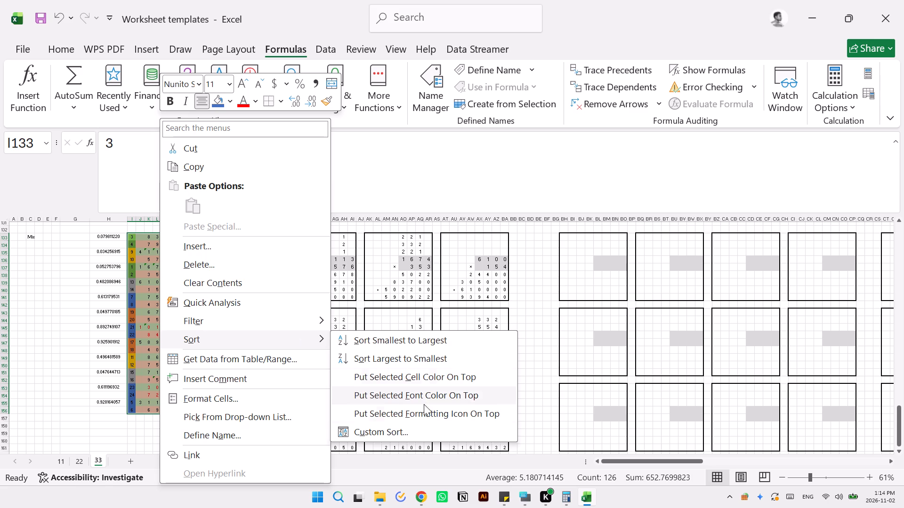
left_click(415, 427)
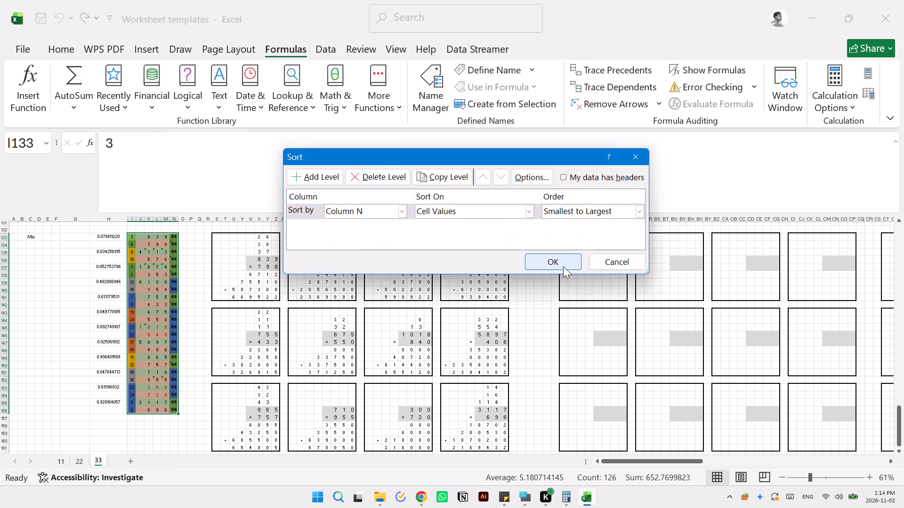
left_click(563, 266)
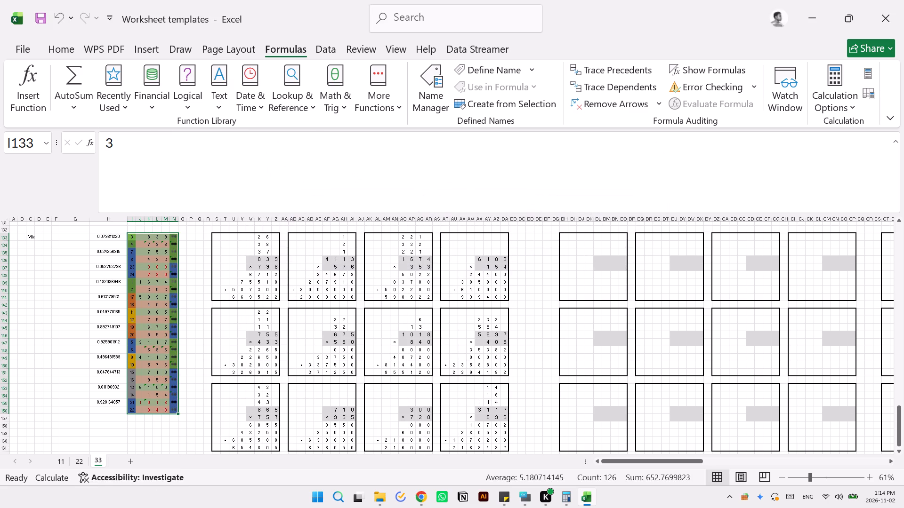
left_click(868, 74)
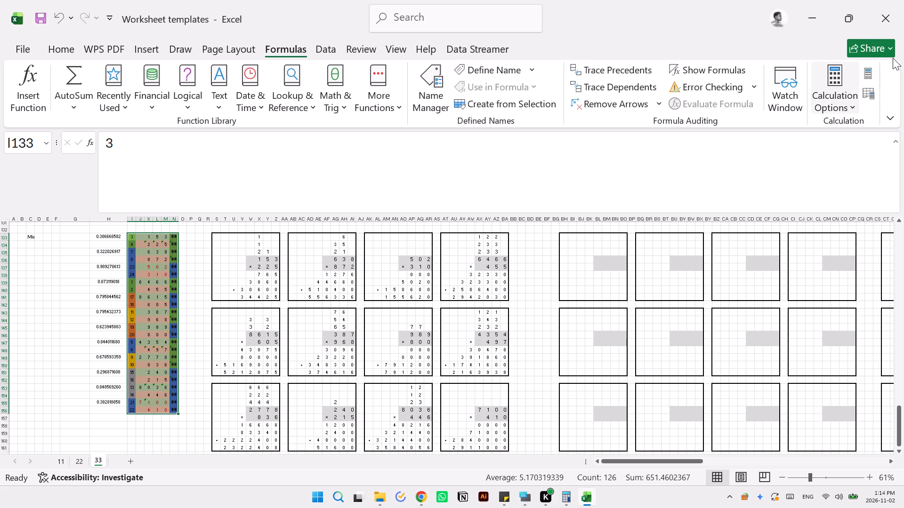
Recalculate the sheet several times to generate fresh random numbers for the Mix table and its problem grids.
left_click(869, 75)
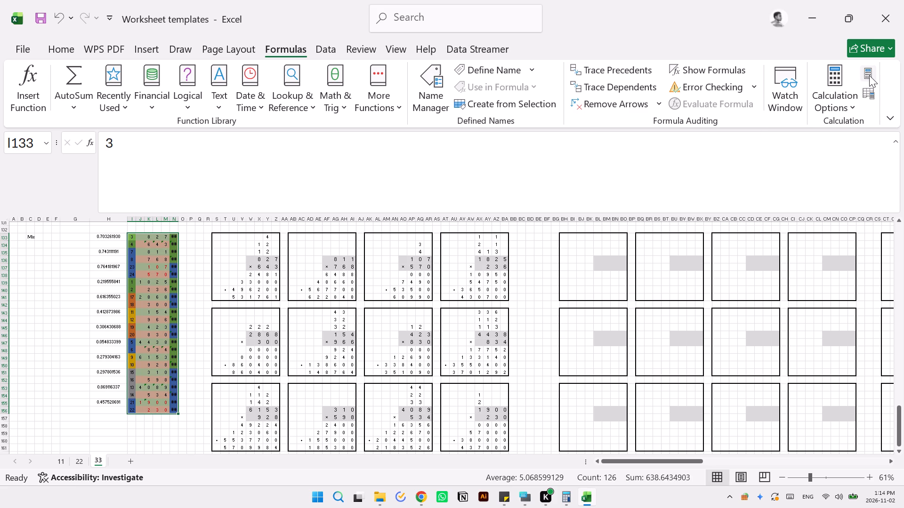
scroll(584, 294, "left", 1)
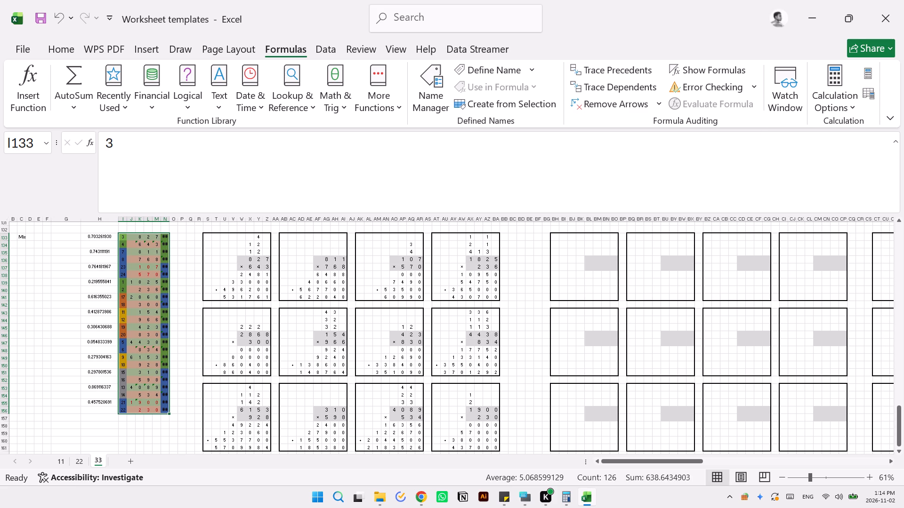
scroll(584, 294, "left", 2)
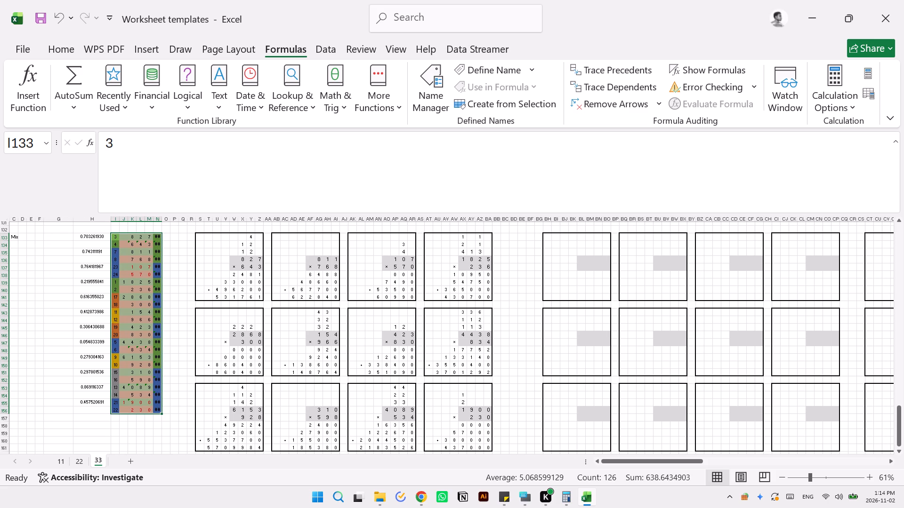
scroll(584, 294, "left", 1)
left_click(870, 72)
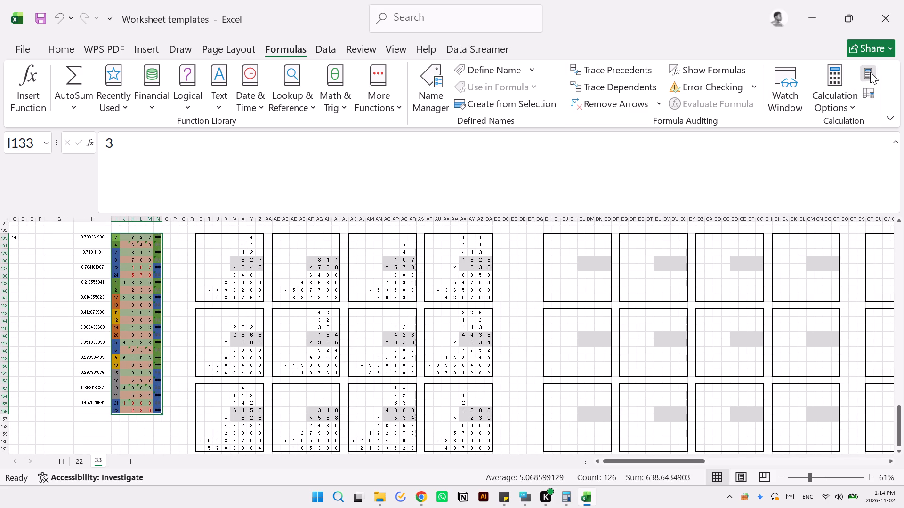
left_click(870, 72)
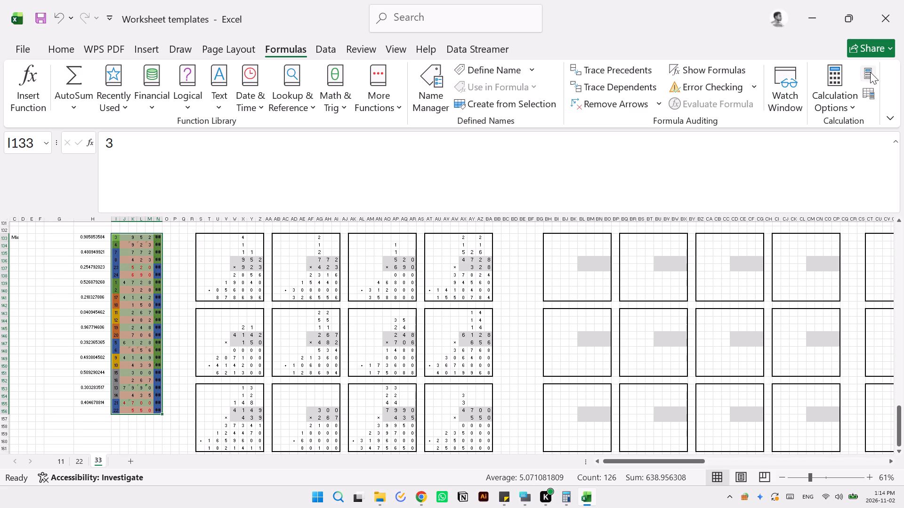
left_click(870, 72)
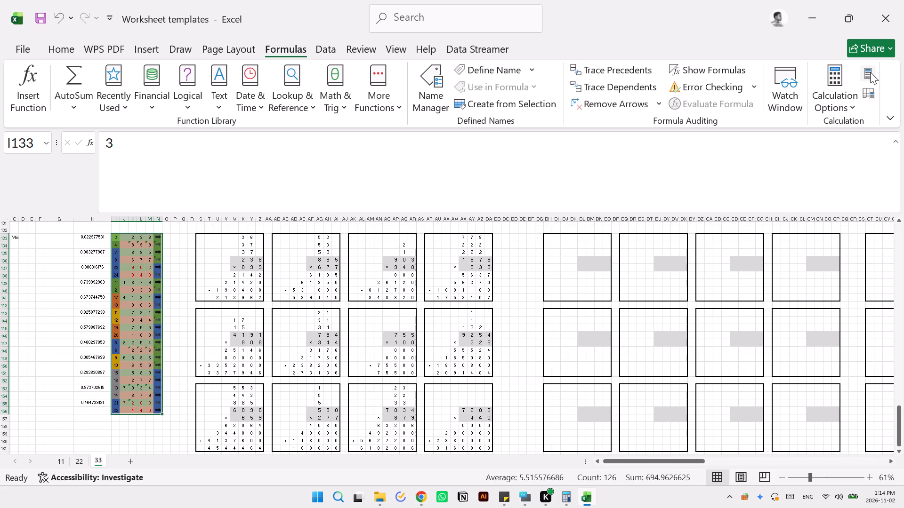
left_click(870, 72)
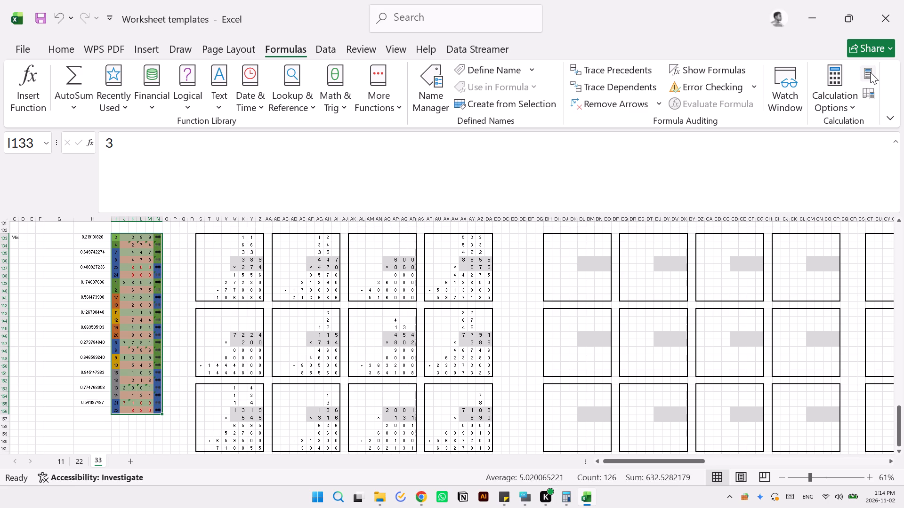
left_click(870, 72)
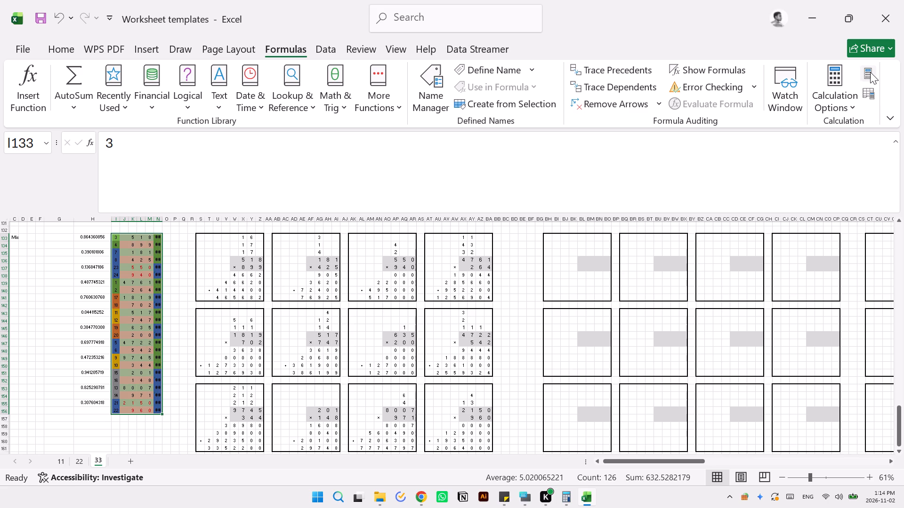
left_click(870, 72)
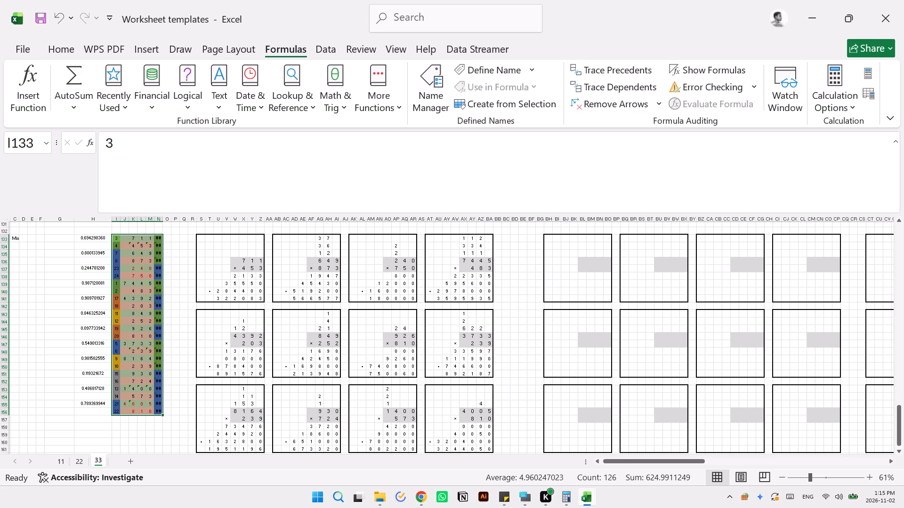
Copy the Mix problem grids S133:BA161 and paste them as values only into the empty grids starting at BH133.
left_click_drag(199, 238, 461, 464)
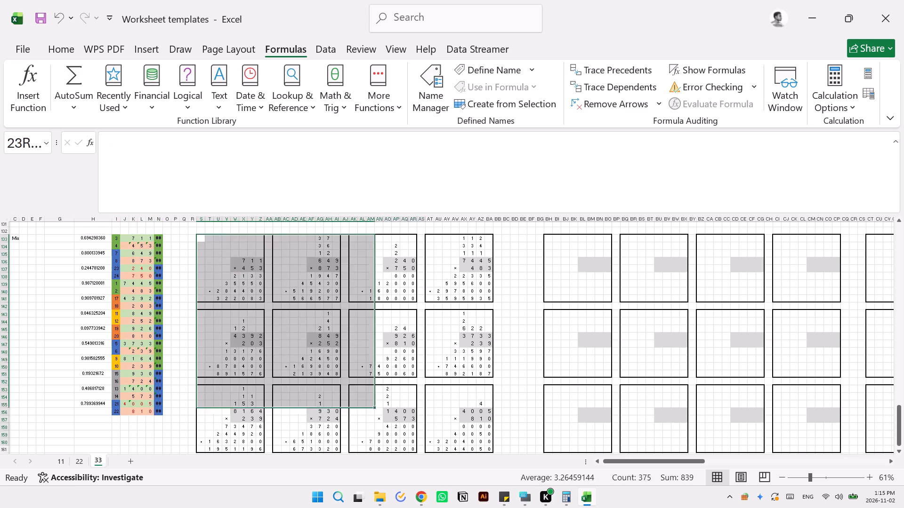
left_click_drag(461, 464, 487, 405)
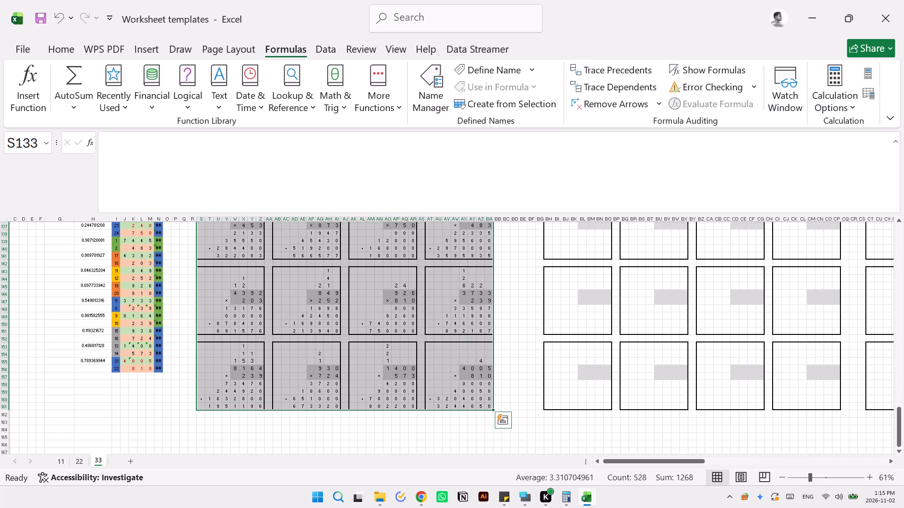
scroll(561, 317, "up", 1)
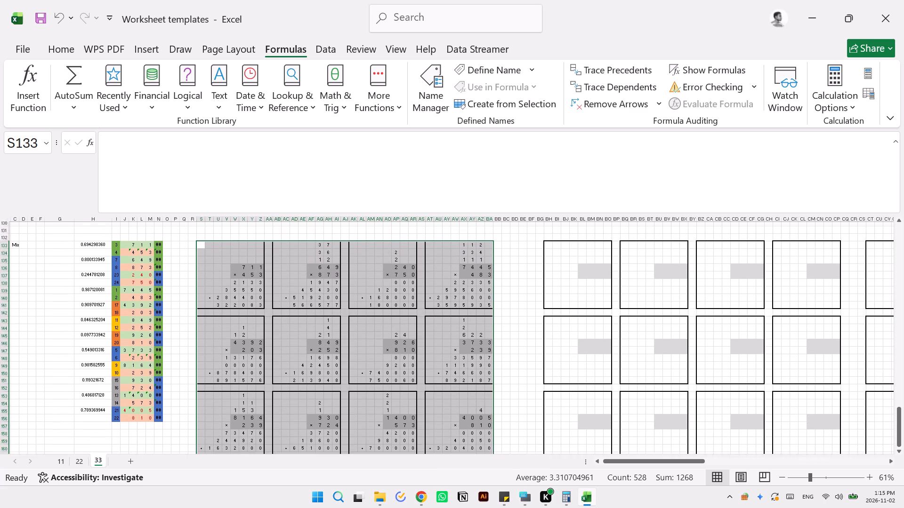
scroll(561, 317, "up", 1)
key("ctrl+c")
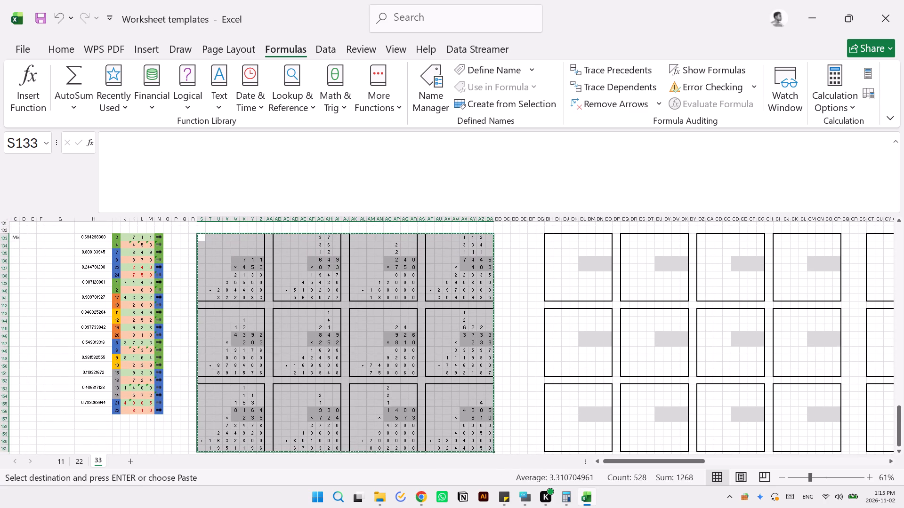
left_click(548, 237)
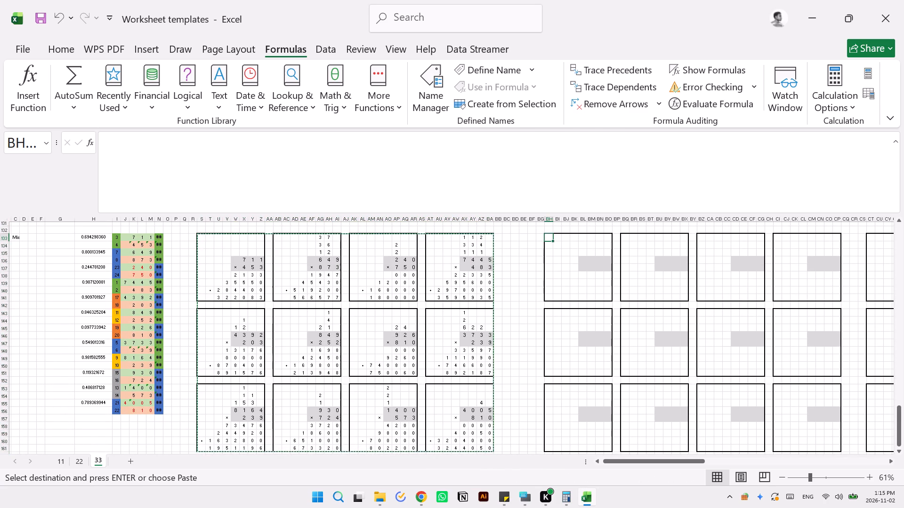
right_click(548, 237)
left_click(601, 208)
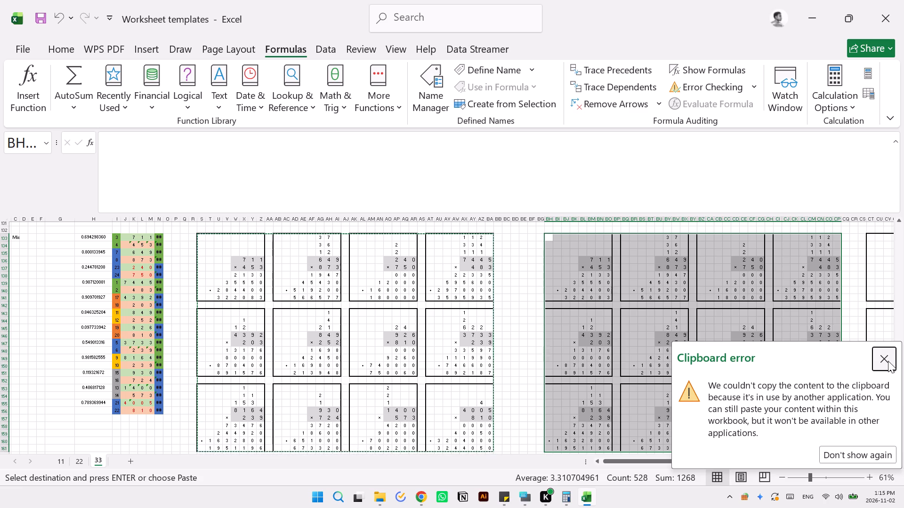
left_click(886, 363)
scroll(646, 365, "right", 1)
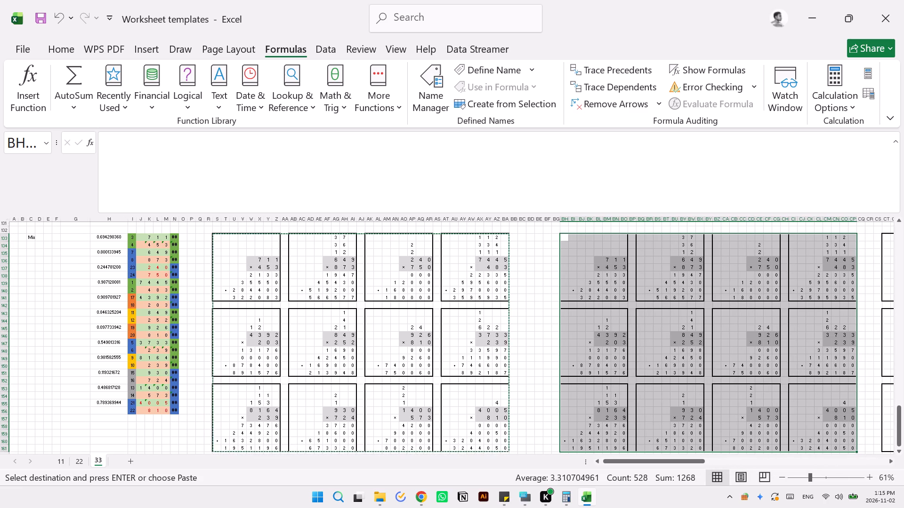
scroll(646, 365, "right", 1)
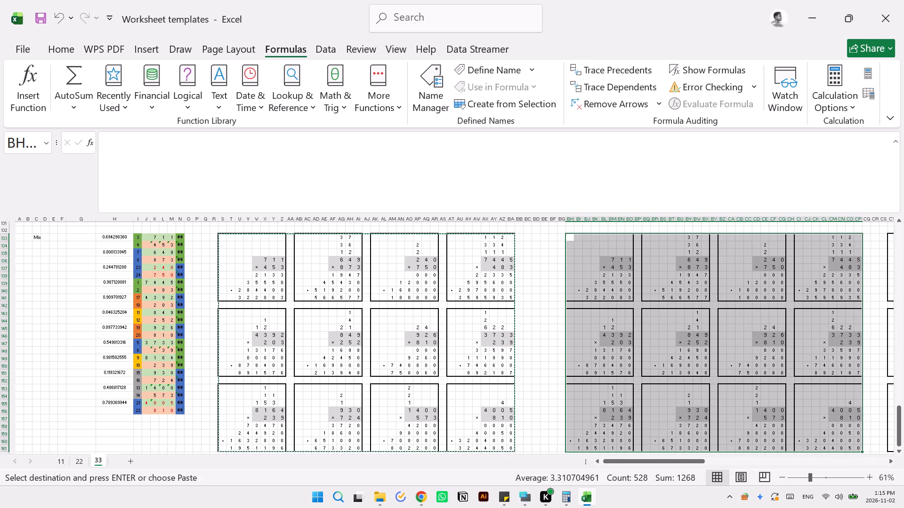
scroll(646, 365, "right", 1)
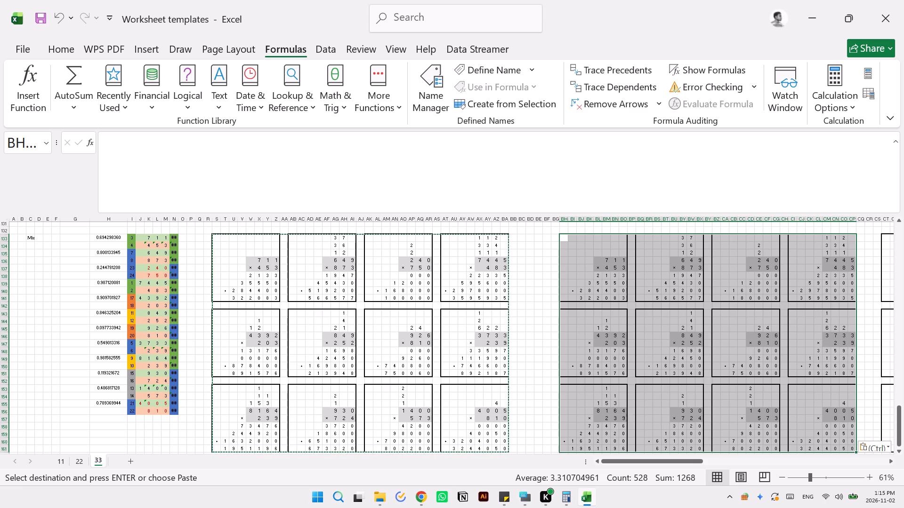
Reshuffle the Mix number table I133:N156 twice by column N, smallest to largest without headers, recalculating the sheet after each sort.
left_click_drag(131, 237, 180, 389)
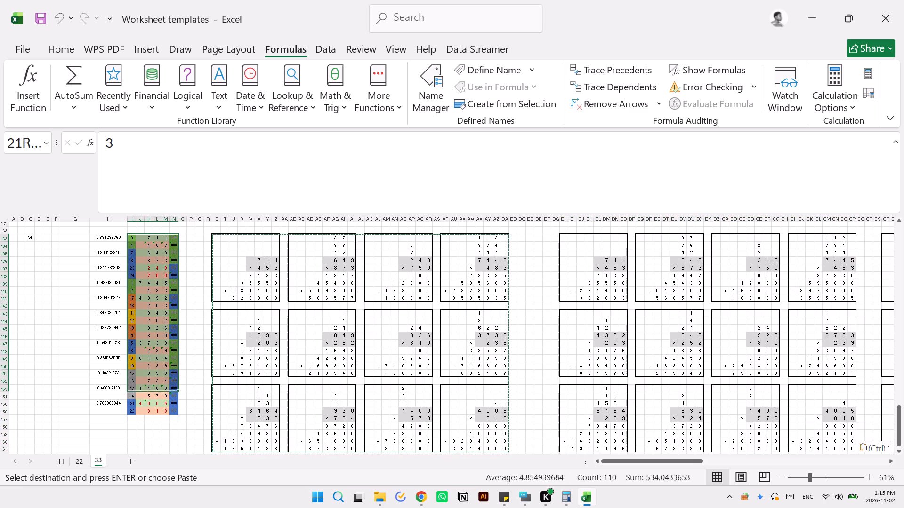
left_click_drag(180, 389, 175, 410)
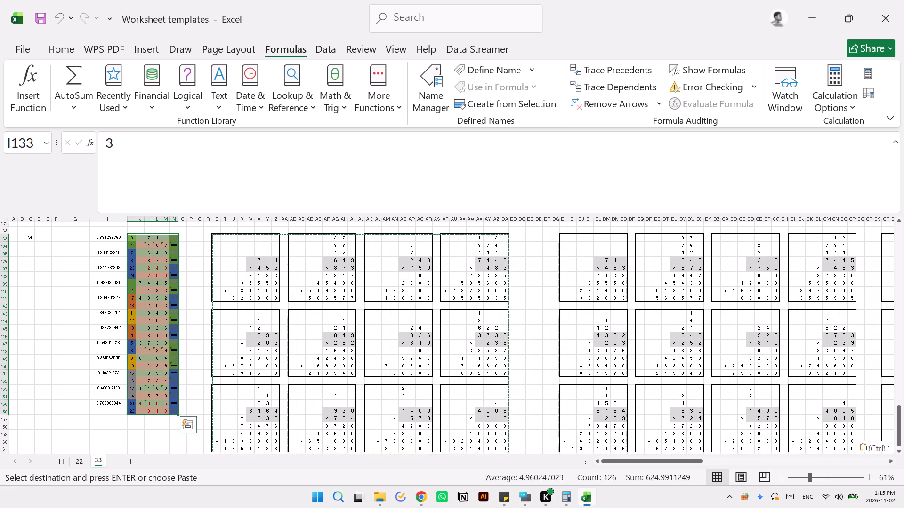
right_click(163, 360)
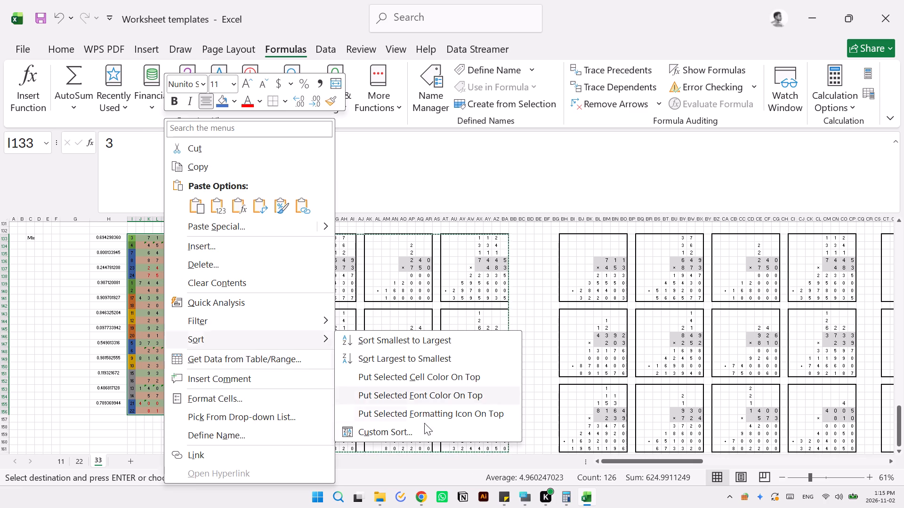
left_click(441, 428)
left_click(554, 263)
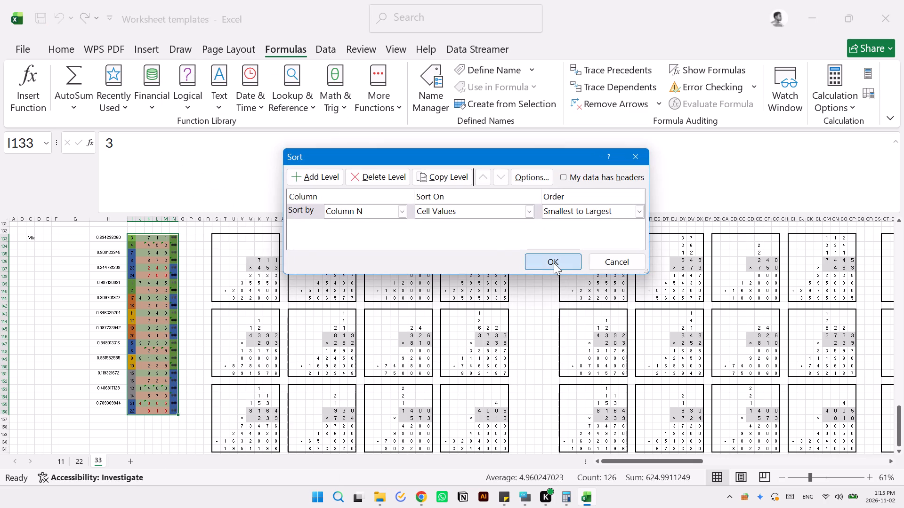
left_click(866, 74)
right_click(162, 302)
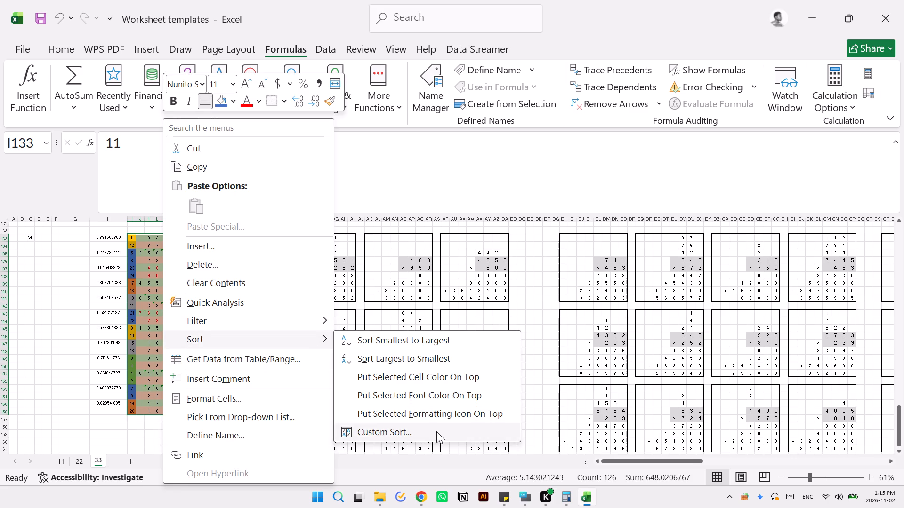
left_click(436, 431)
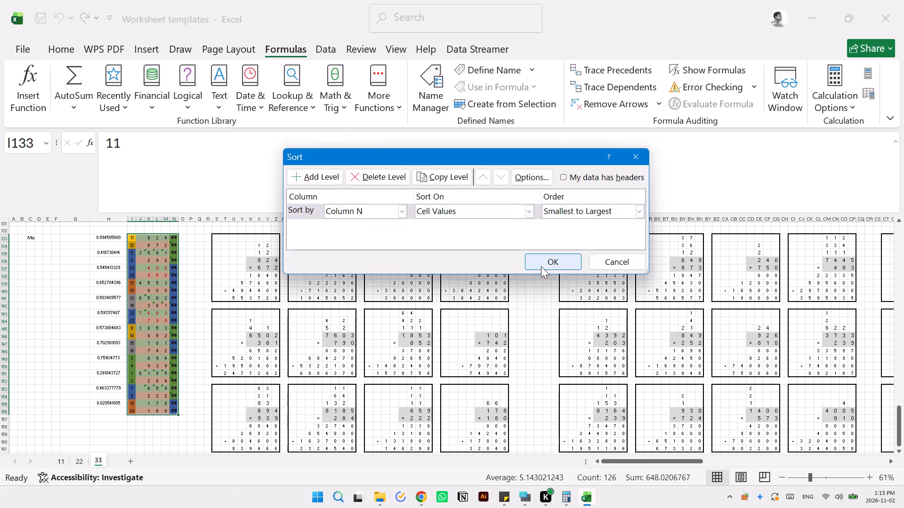
left_click(541, 266)
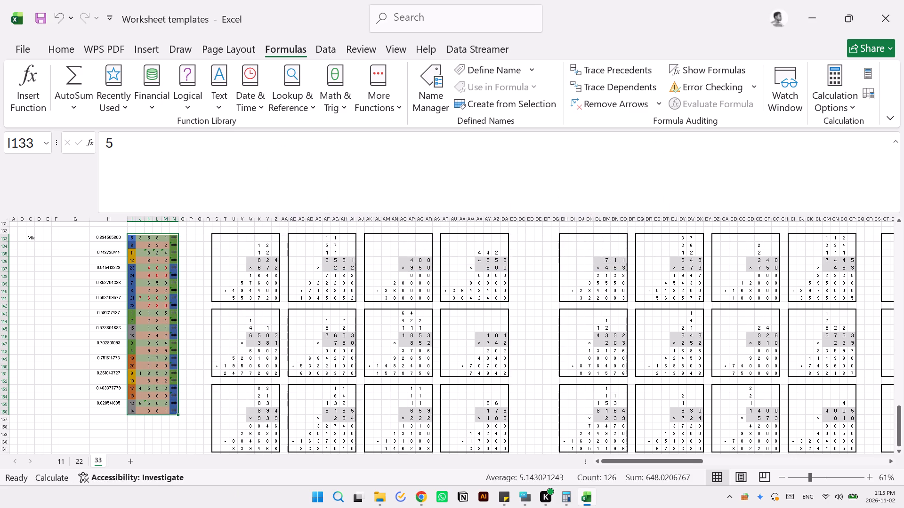
left_click(867, 76)
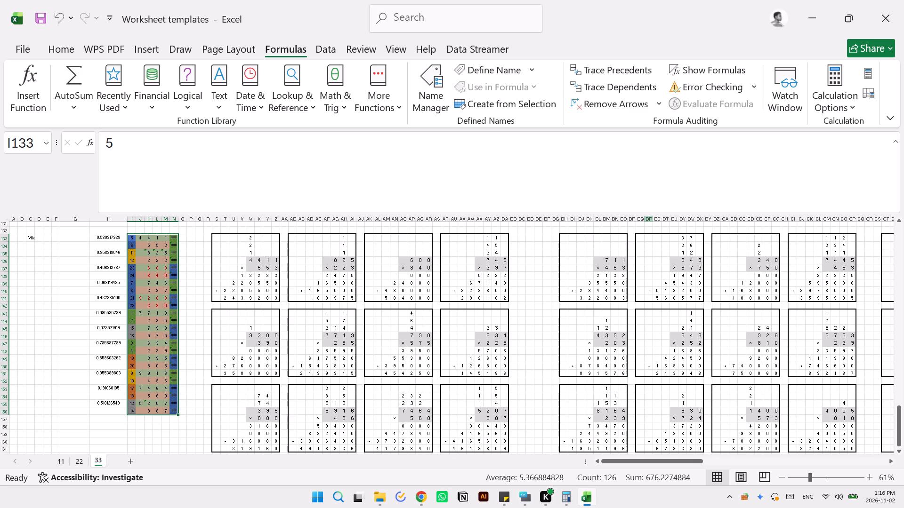
Copy the regenerated Mix problem grids S133:BA161 and paste them as values only into the empty grids starting at CT133.
left_click_drag(215, 238, 501, 452)
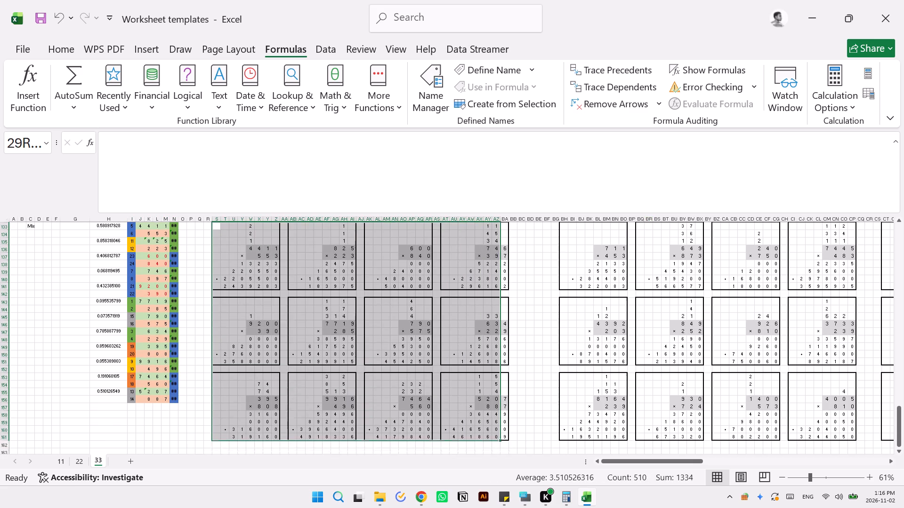
left_click_drag(501, 452, 505, 436)
scroll(542, 331, "up", 1)
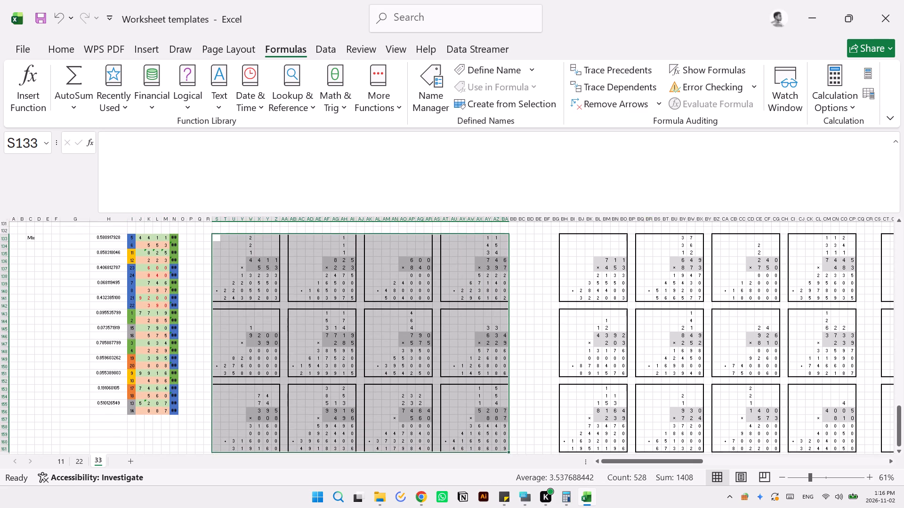
key("ctrl+c")
scroll(634, 334, "left", 3)
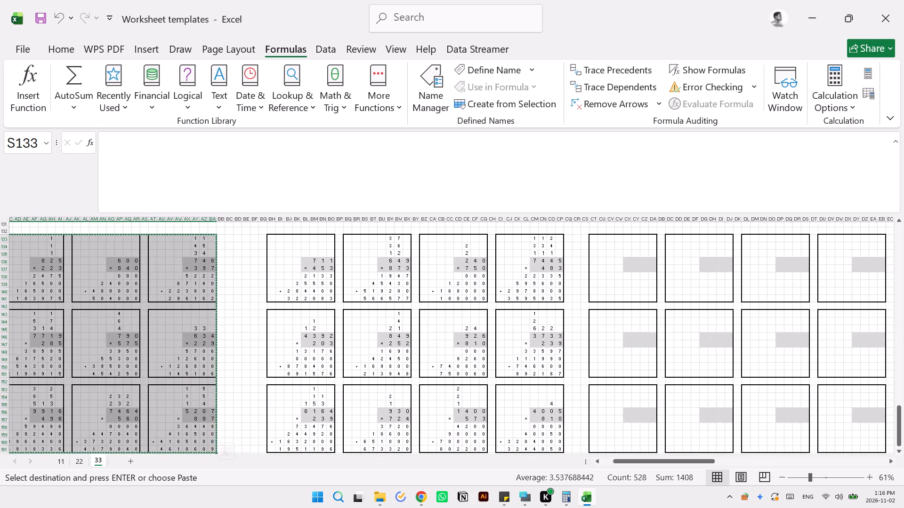
left_click(596, 239)
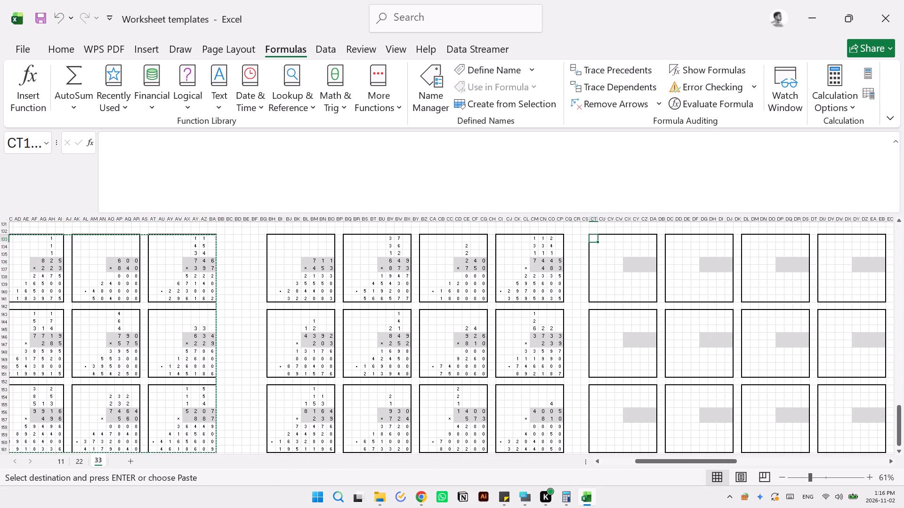
right_click(593, 238)
left_click(650, 212)
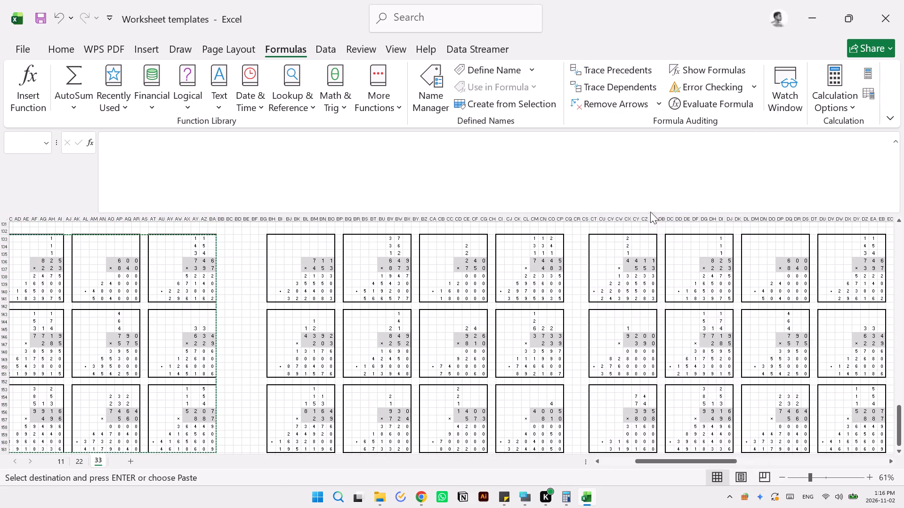
scroll(425, 339, "right", 4)
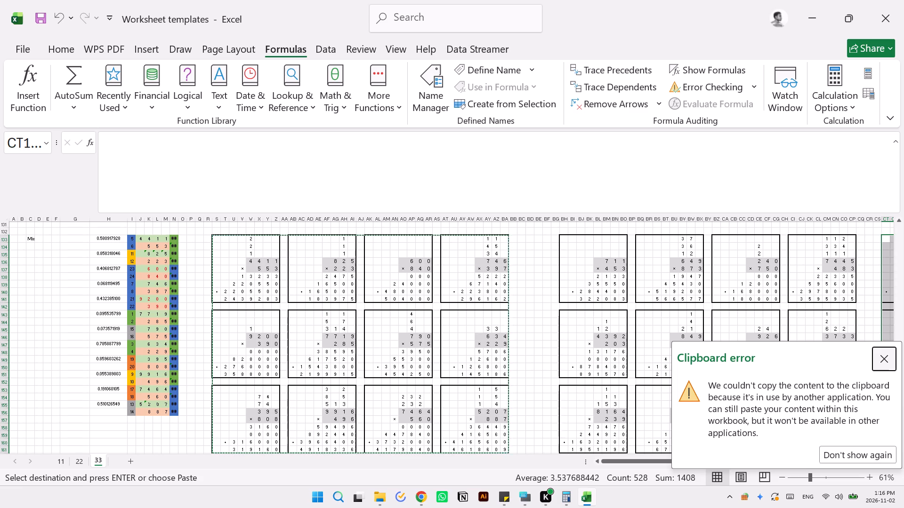
left_click(880, 360)
scroll(616, 333, "left", 2)
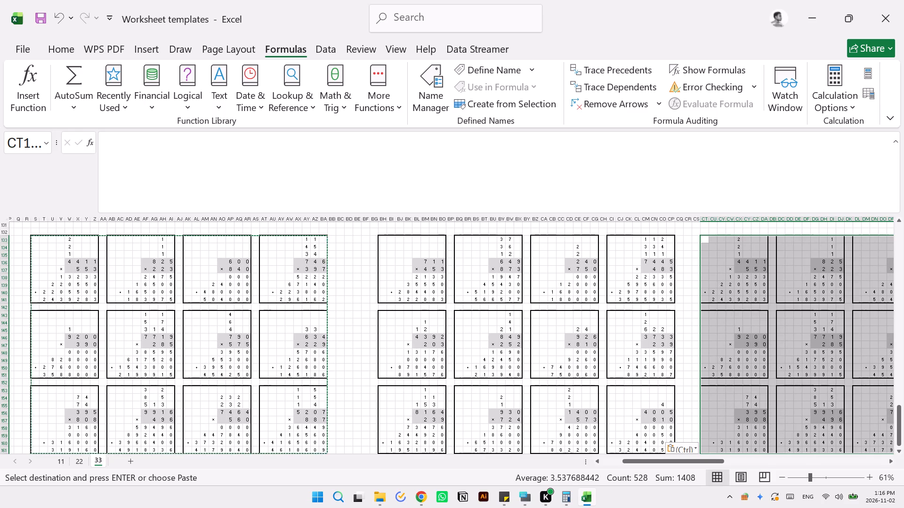
scroll(365, 386, "right", 4)
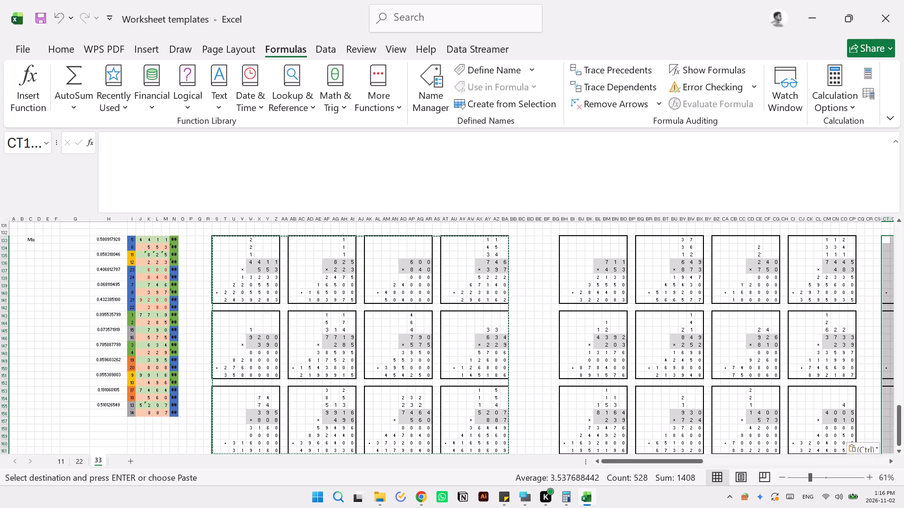
Sort the Mix number table I133:N156 two more times by column N, smallest to largest, recalculating the sheet after each sort.
left_click_drag(131, 239, 175, 413)
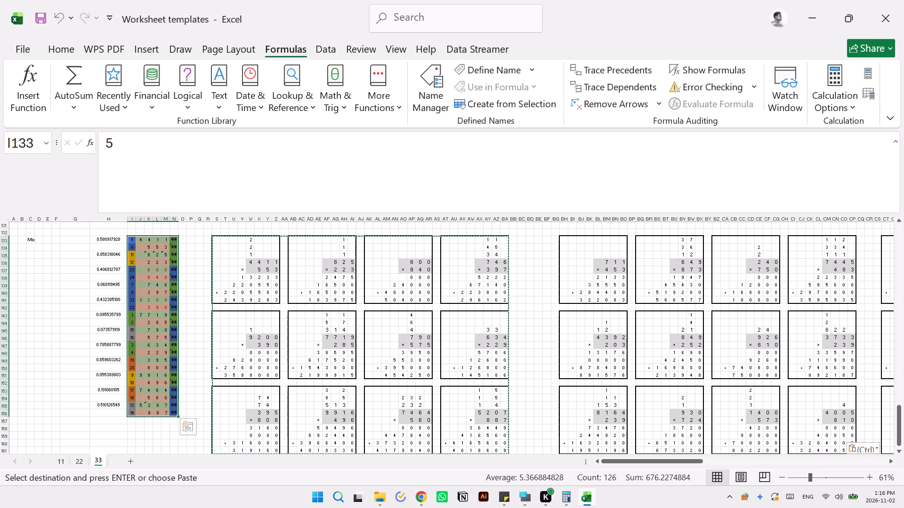
right_click(127, 307)
right_click(155, 317)
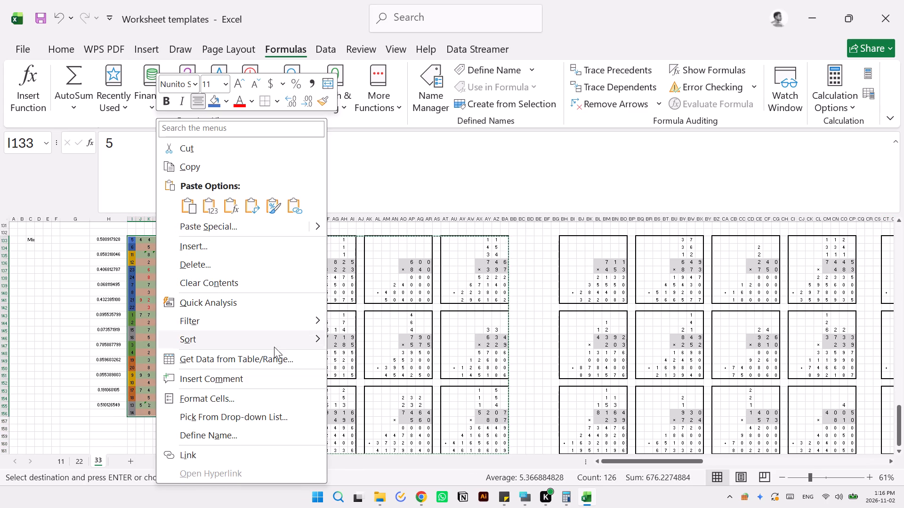
left_click(461, 431)
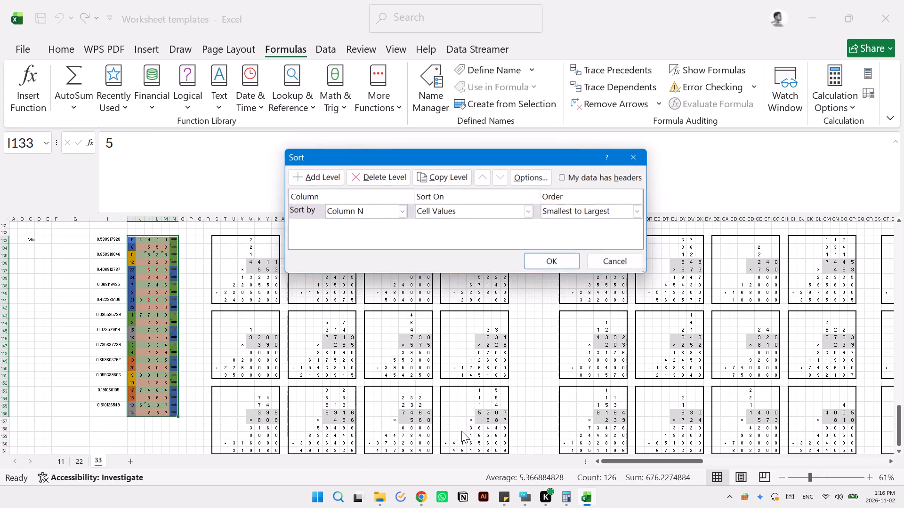
left_click(557, 260)
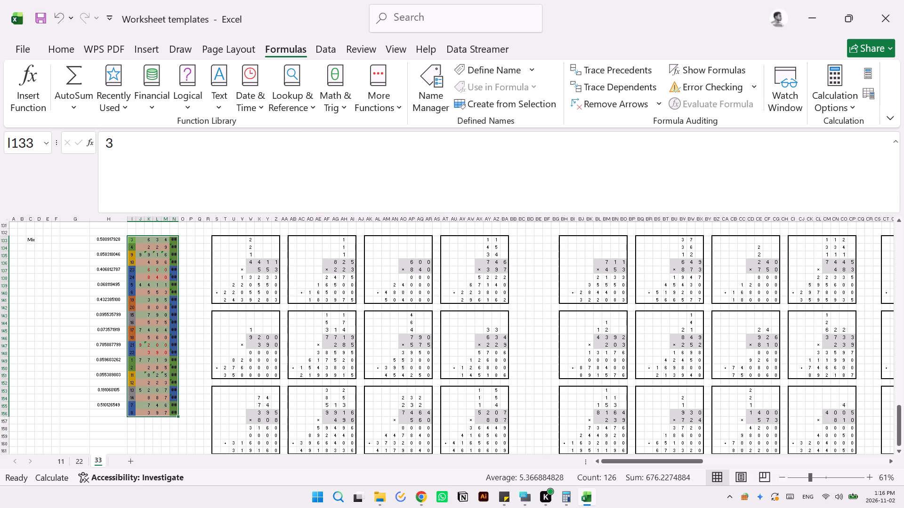
left_click(870, 71)
right_click(150, 359)
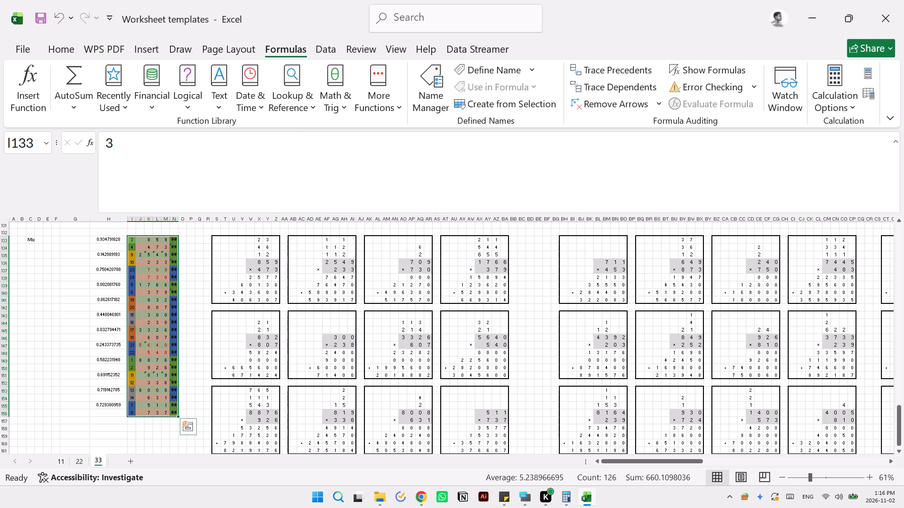
left_click(476, 429)
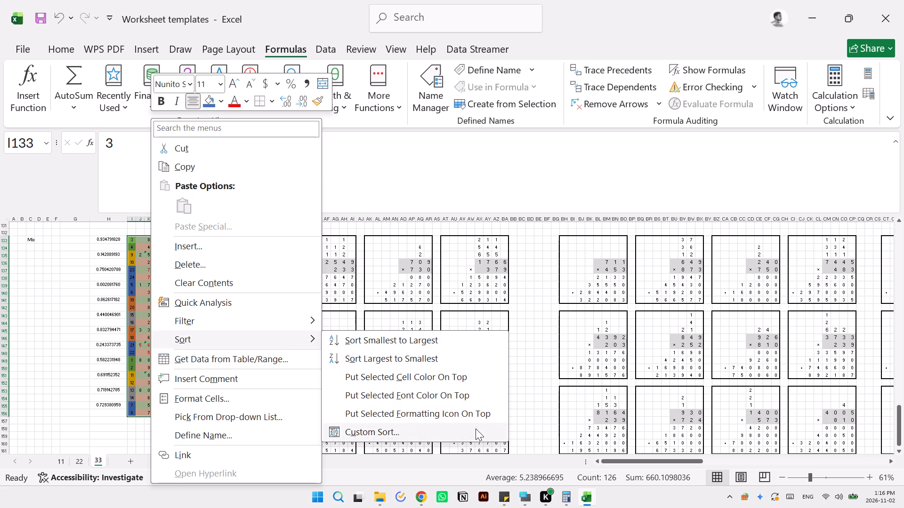
left_click(572, 259)
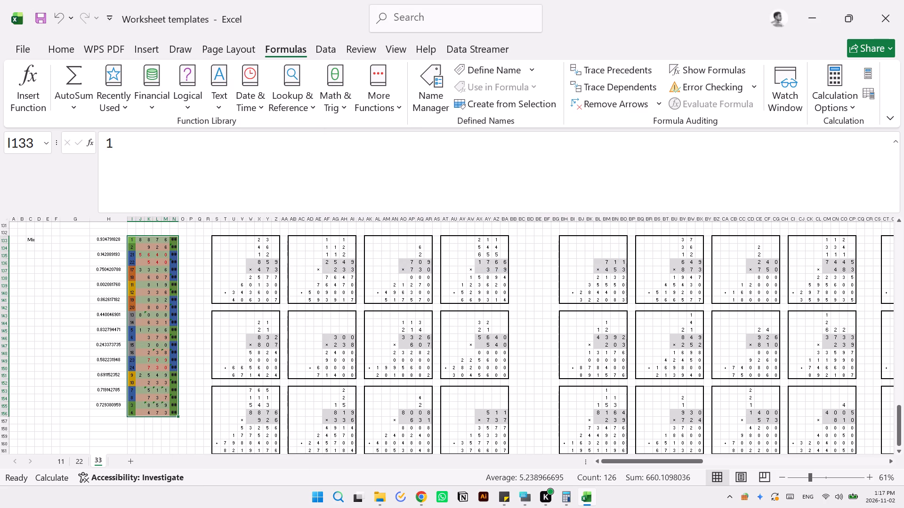
left_click(867, 74)
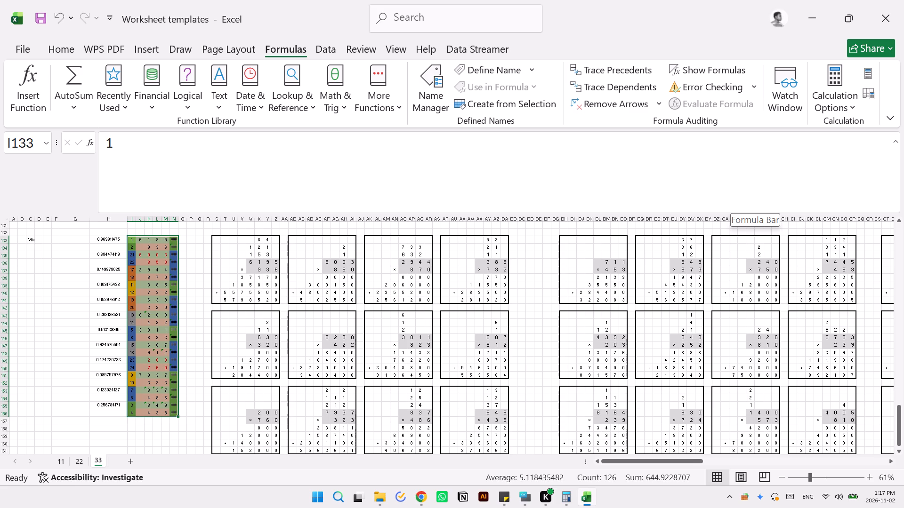
Recalculate the sheet three more times to generate fresh random numbers for the Mix table and its problem grids.
left_click(870, 74)
left_click(870, 74)
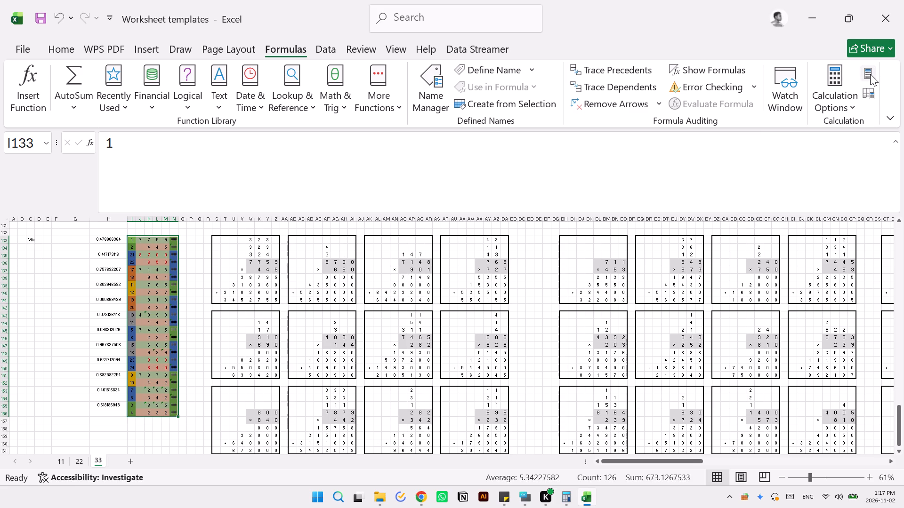
left_click(870, 74)
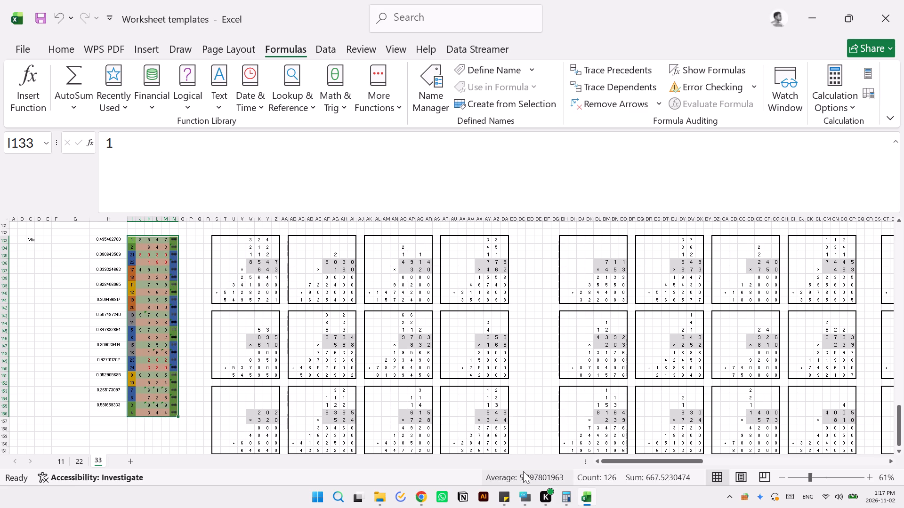
Copy the Mix problem grids S133:BA161 and paste them as values only into the empty grids starting at EF133.
left_click_drag(215, 238, 515, 435)
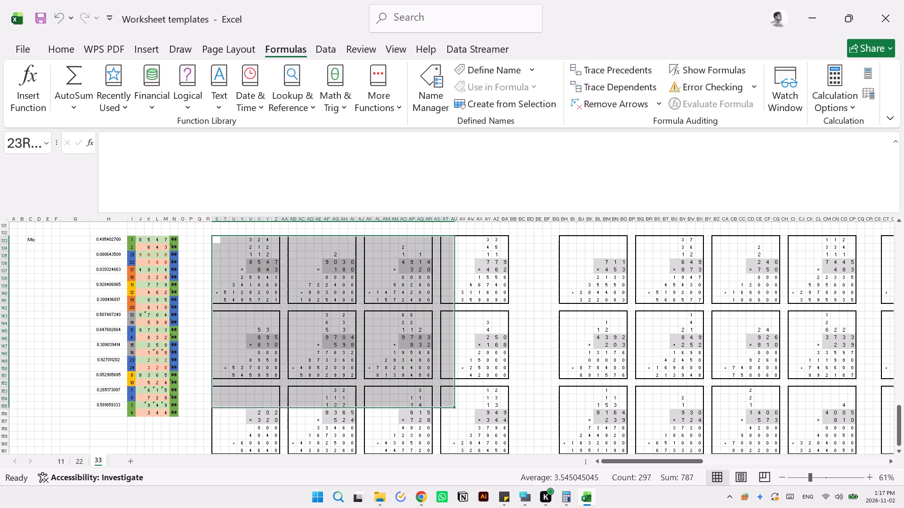
left_click_drag(515, 435, 505, 446)
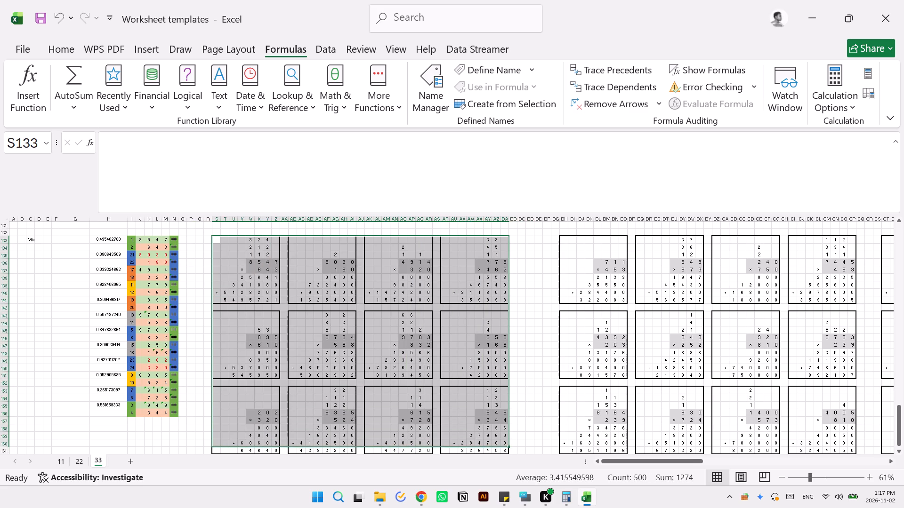
key("shift+Down")
key("ctrl+c")
scroll(622, 361, "left", 1)
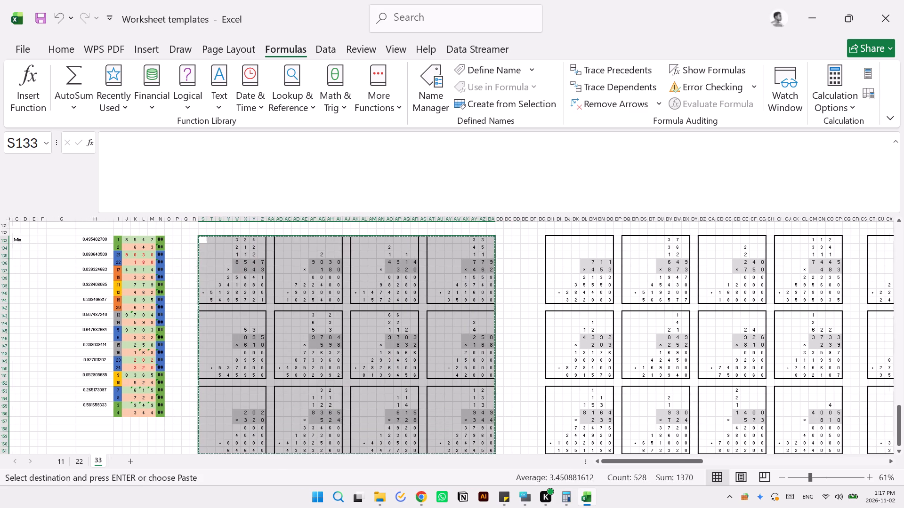
scroll(622, 361, "left", 4)
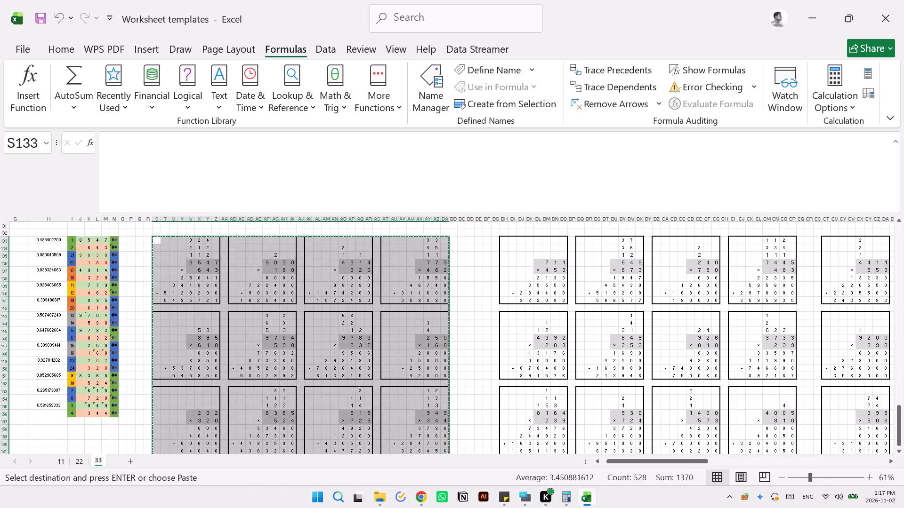
scroll(622, 361, "left", 5)
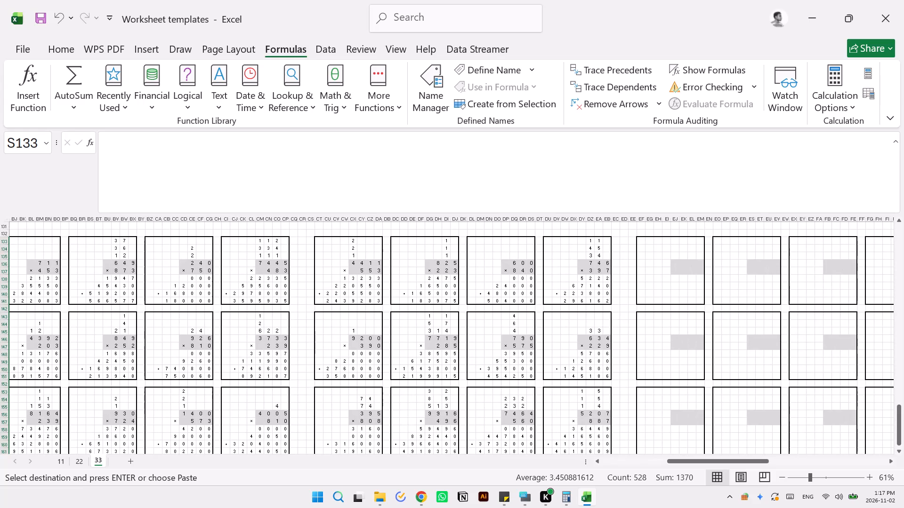
left_click(641, 240)
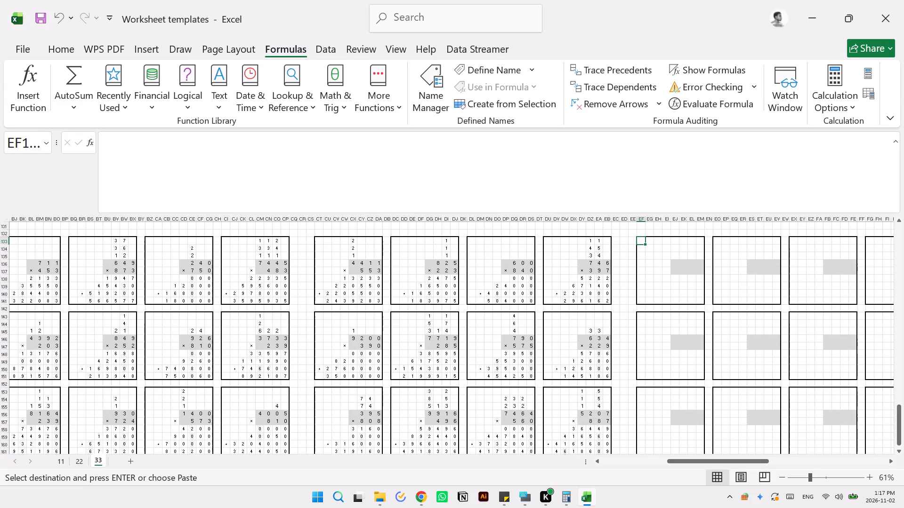
right_click(643, 240)
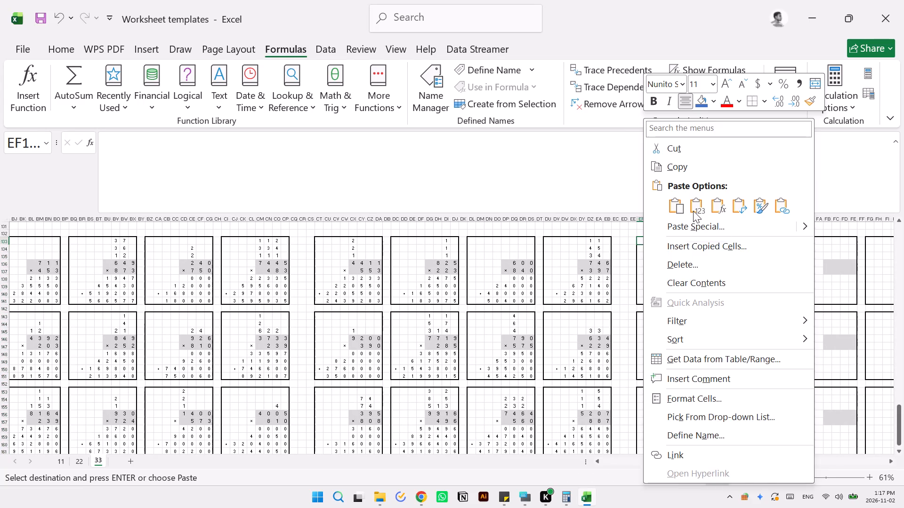
left_click(693, 211)
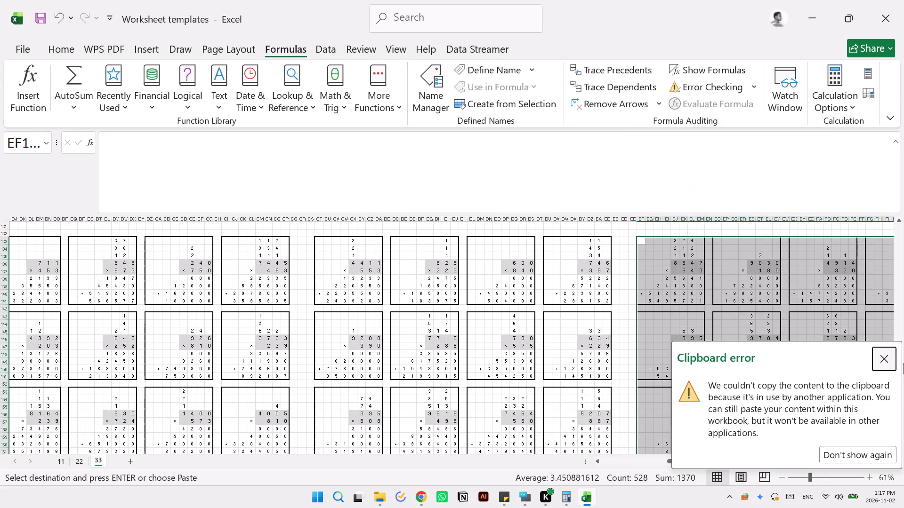
left_click(888, 362)
Look over the newly pasted grids and the remaining empty grids in the columns beyond them.
scroll(698, 376, "left", 3)
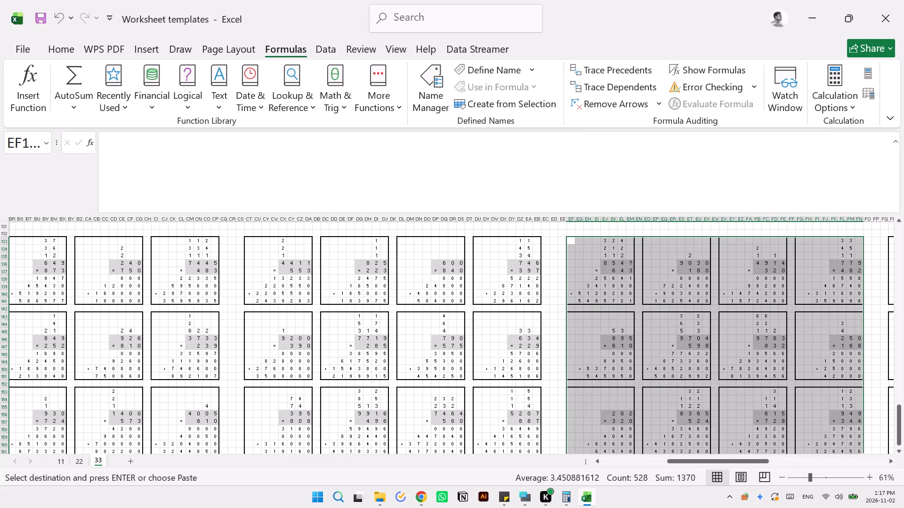
scroll(698, 376, "left", 7)
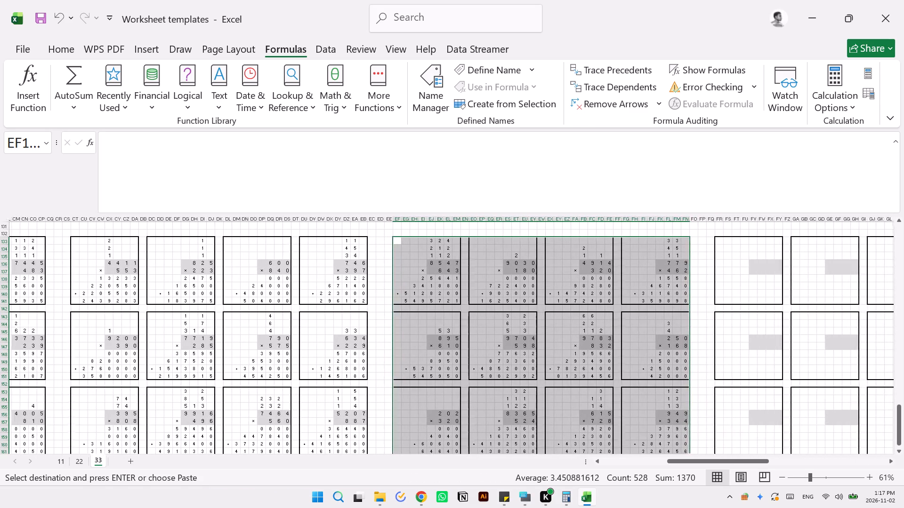
scroll(698, 376, "left", 5)
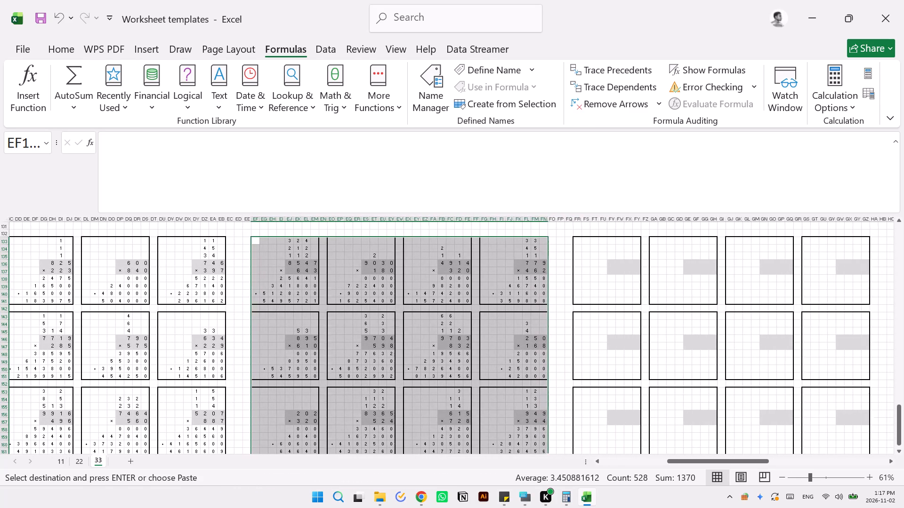
scroll(698, 376, "left", 1)
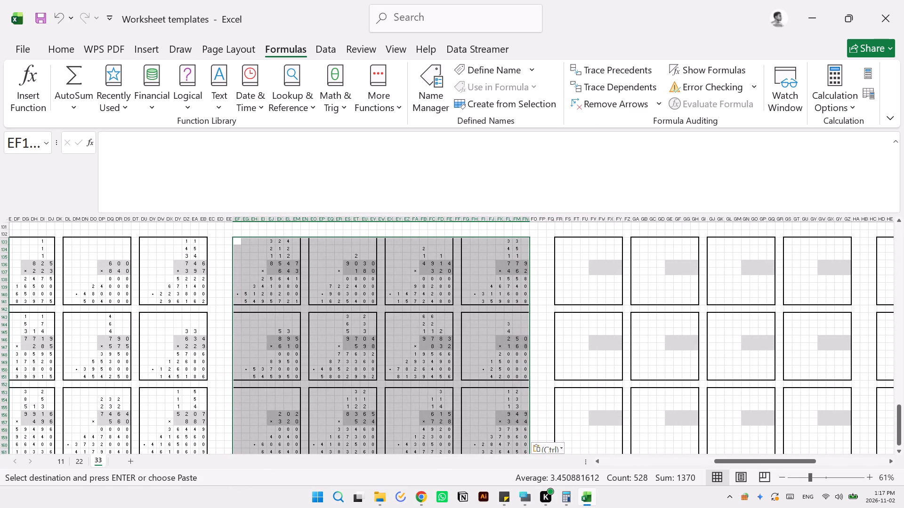
scroll(698, 376, "left", 2)
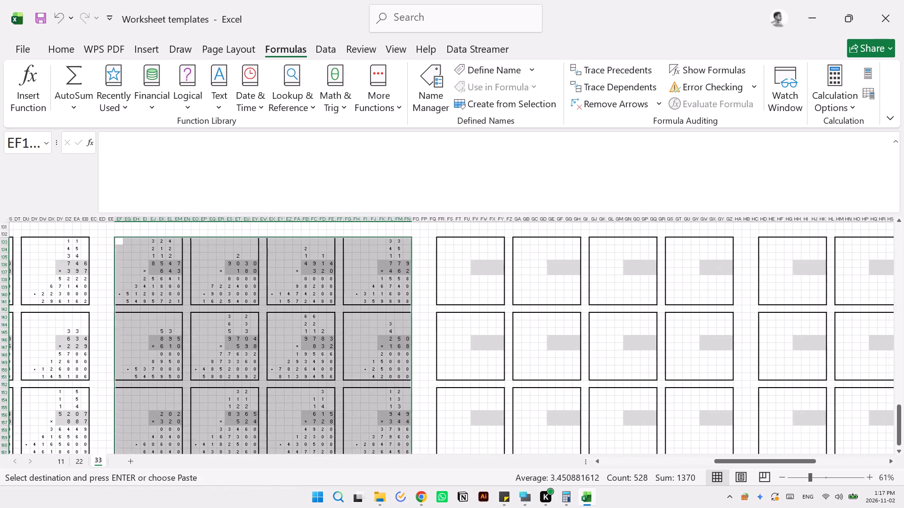
scroll(698, 376, "left", 4)
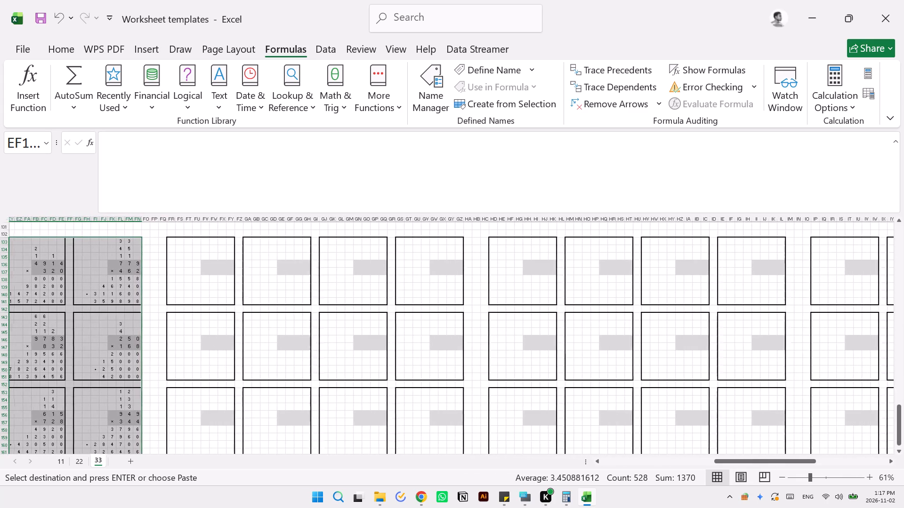
scroll(698, 376, "left", 4)
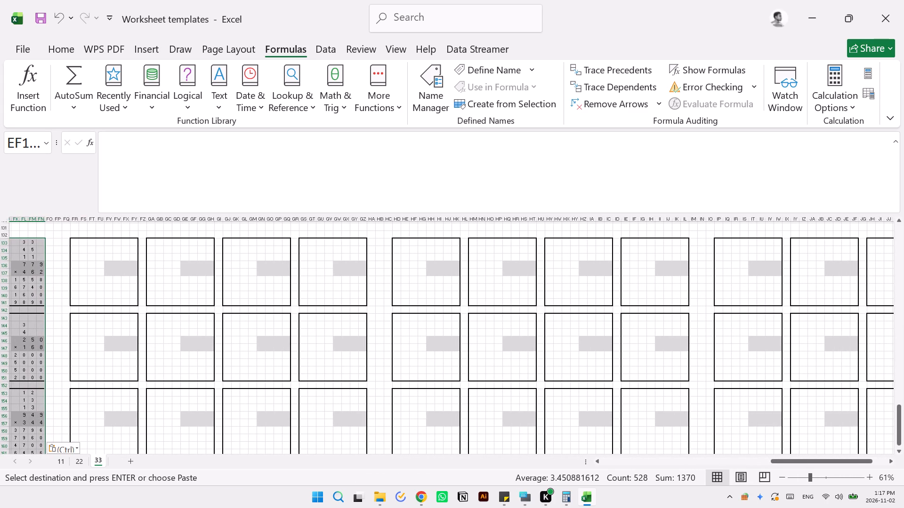
scroll(698, 376, "left", 4)
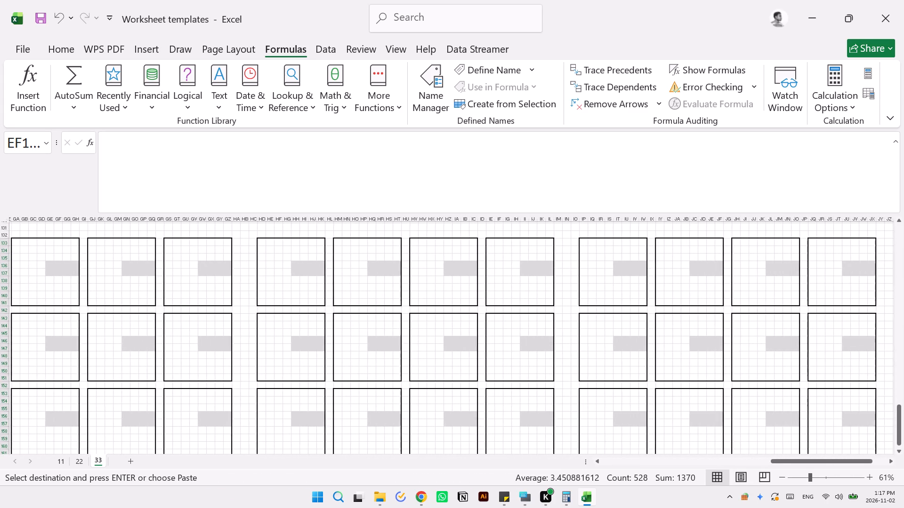
Sort the Mix number table I133:N156 by column N, smallest to largest without headers, and recalculate the sheet.
scroll(698, 376, "right", 5)
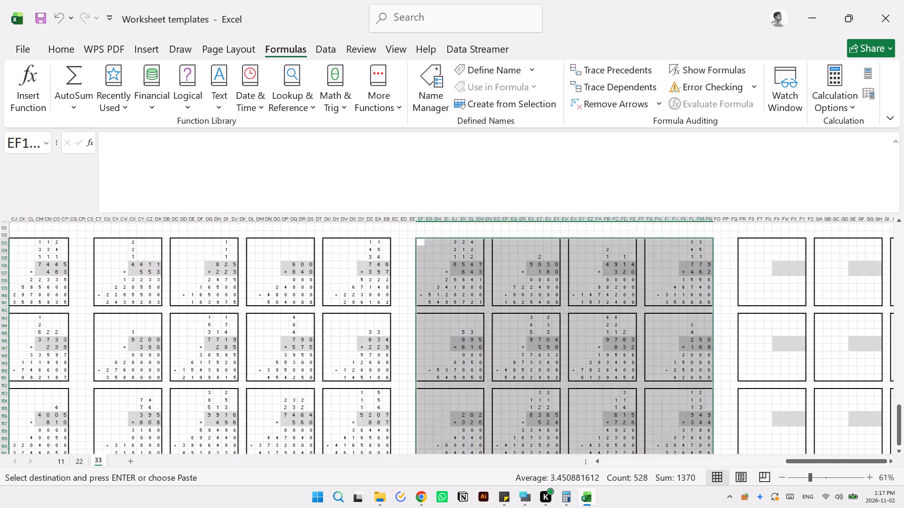
scroll(698, 376, "right", 3)
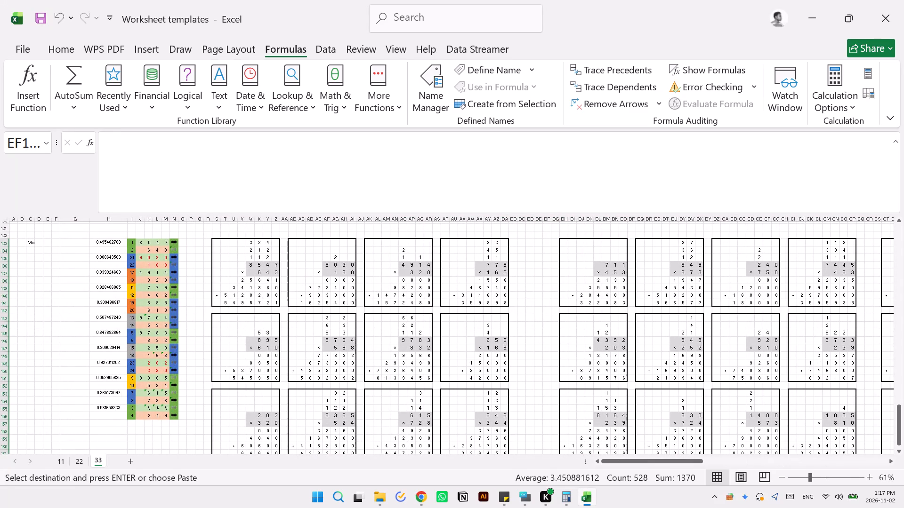
left_click_drag(129, 241, 169, 400)
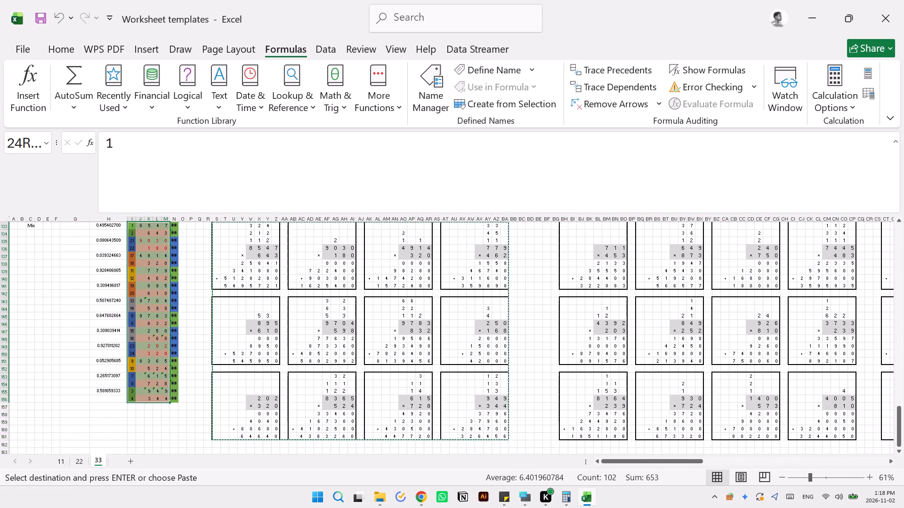
left_click_drag(169, 400, 172, 397)
scroll(172, 397, "up", 1)
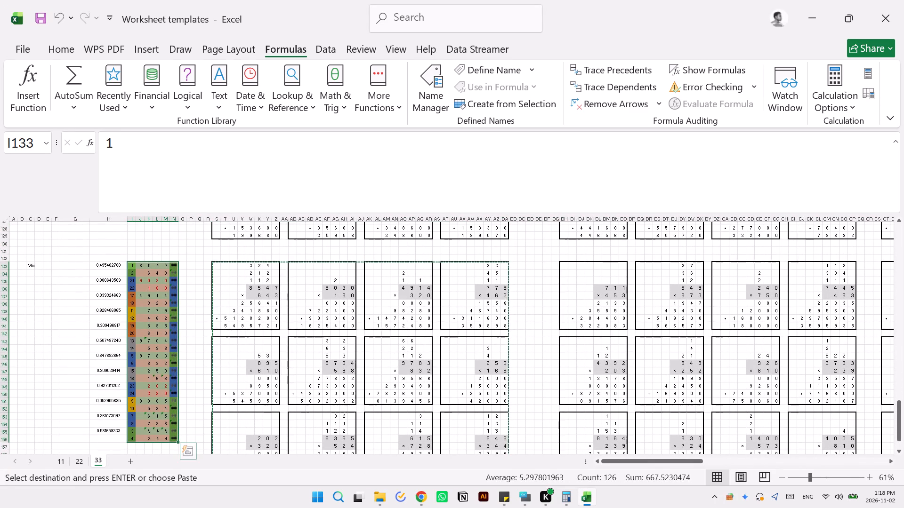
right_click(157, 357)
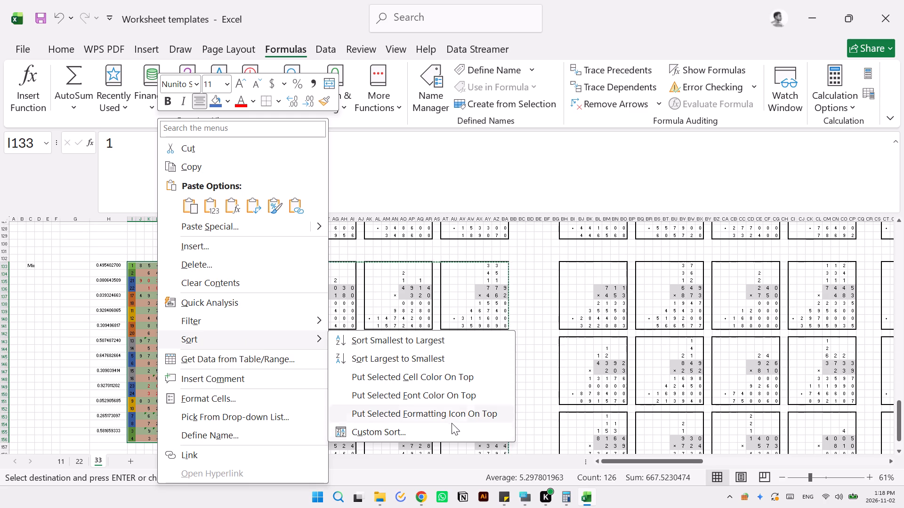
left_click(450, 426)
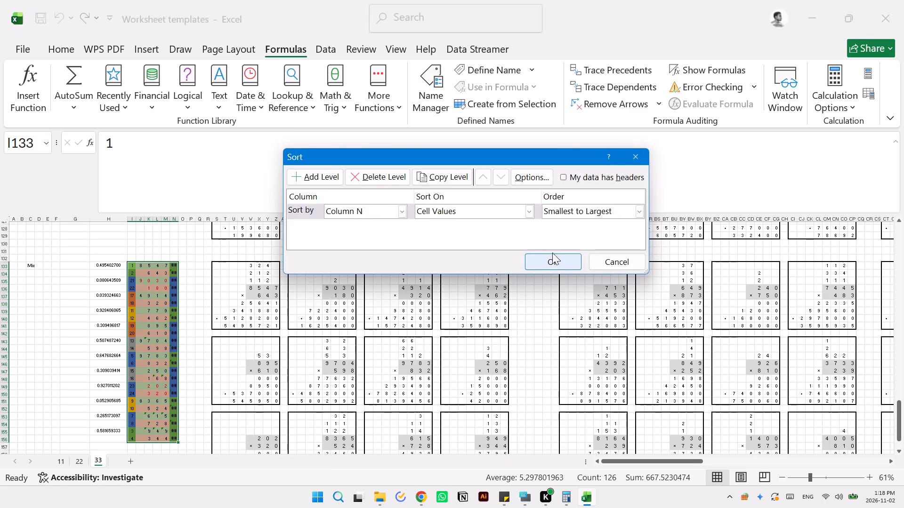
left_click(560, 261)
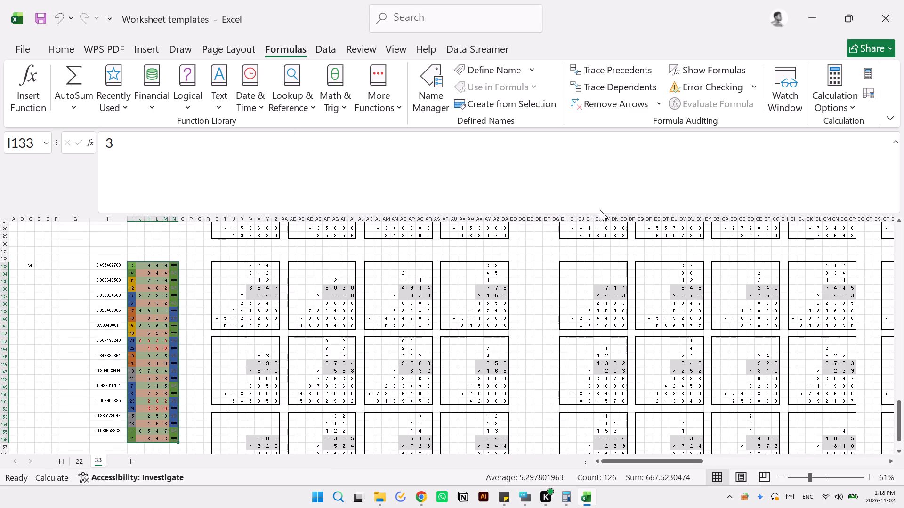
left_click(869, 73)
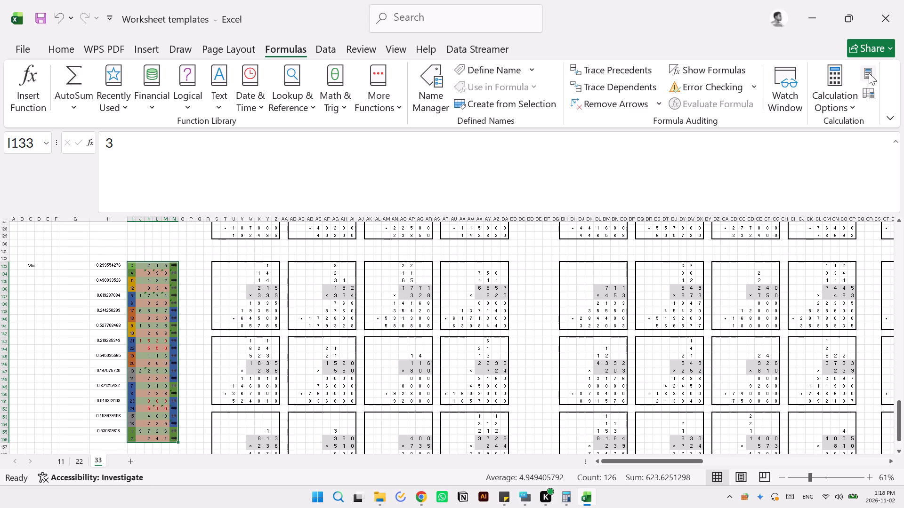
Copy the regenerated Mix problem grids S133:BA161 and paste them as values only into the empty grids starting at FR133.
scroll(640, 295, "down", 1)
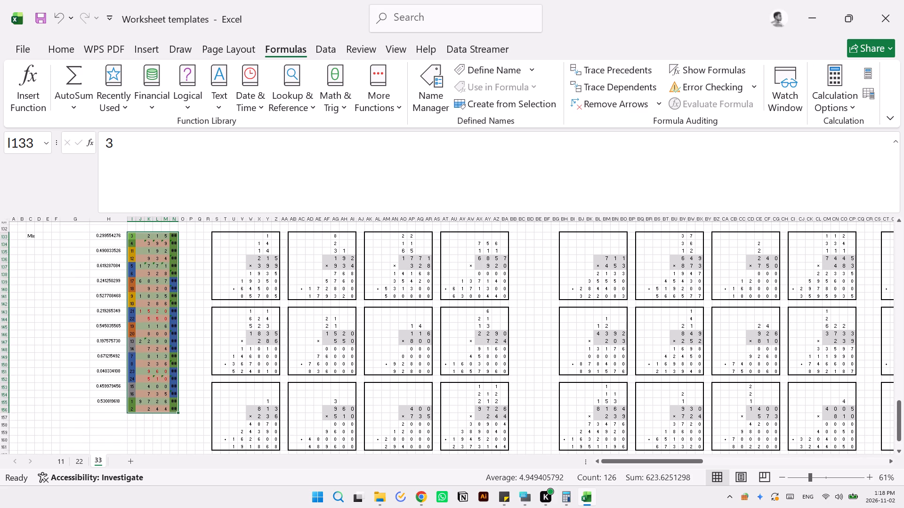
scroll(640, 295, "down", 2)
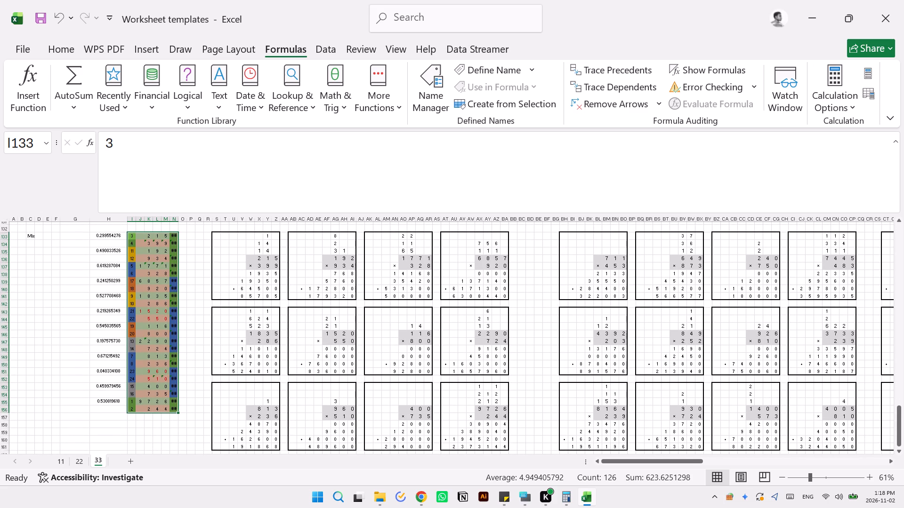
left_click_drag(218, 235, 505, 448)
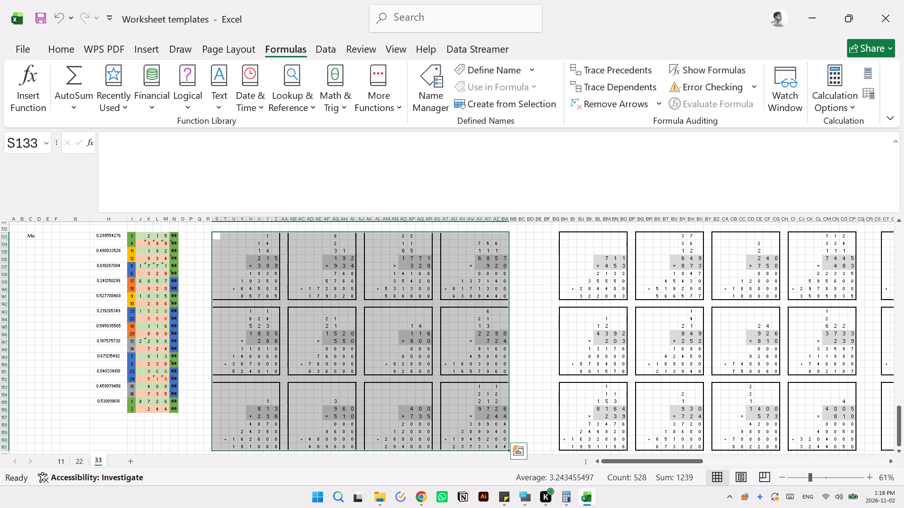
key("ctrl+c")
scroll(686, 362, "left", 3)
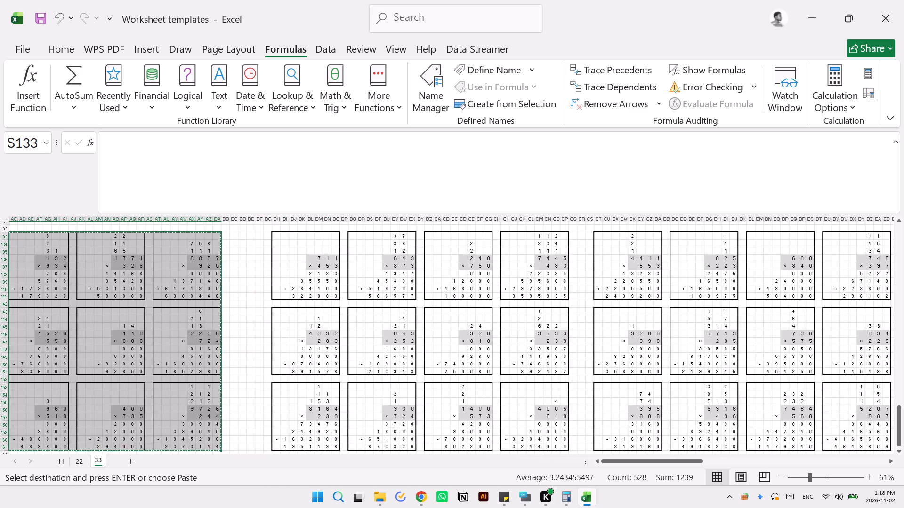
scroll(686, 362, "left", 5)
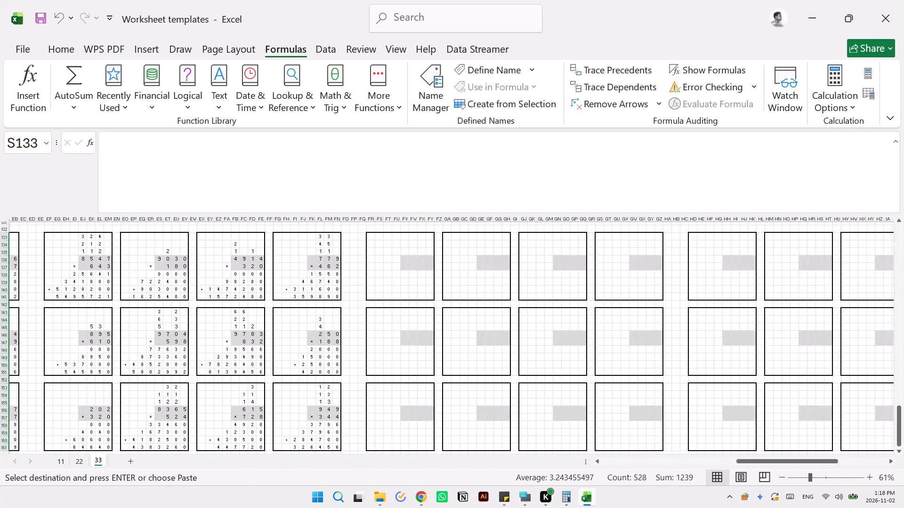
left_click(371, 237)
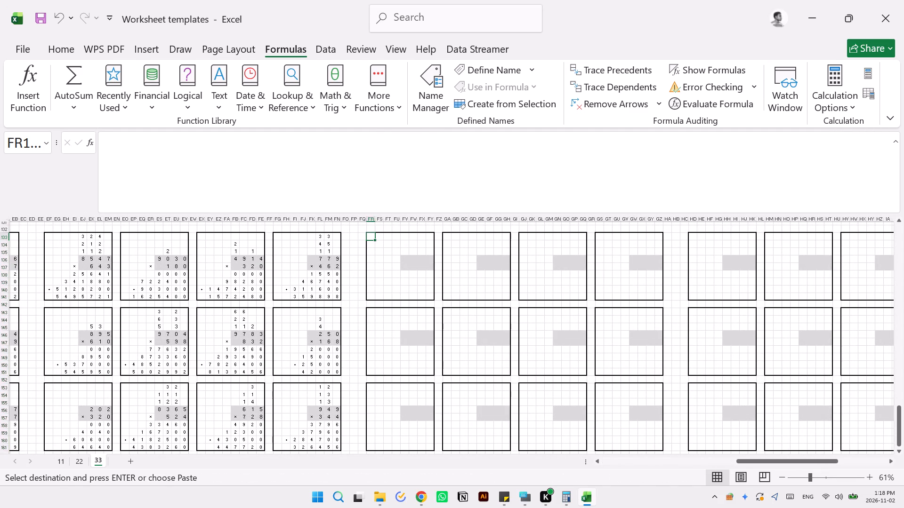
right_click(371, 237)
left_click(422, 211)
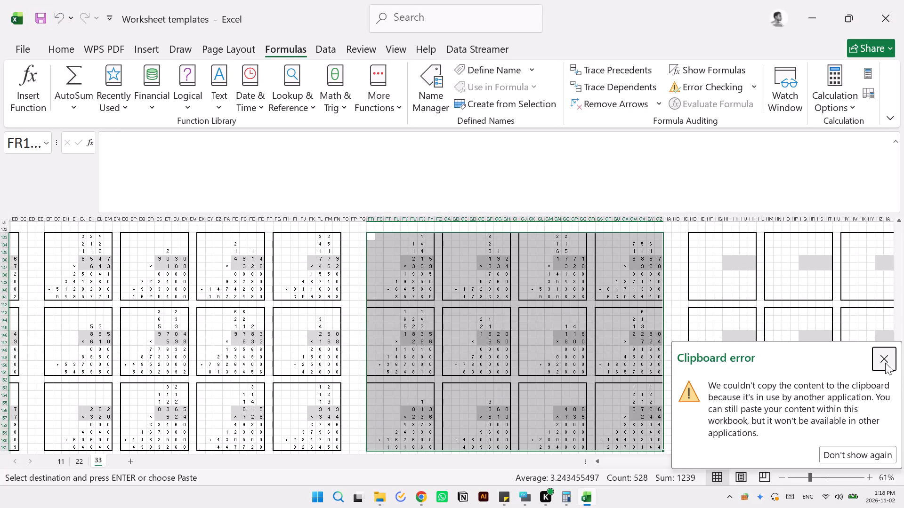
left_click(885, 363)
Recalculate the workbook and sort the Mix number table I133:N156 by column N, smallest to largest.
scroll(493, 351, "right", 9)
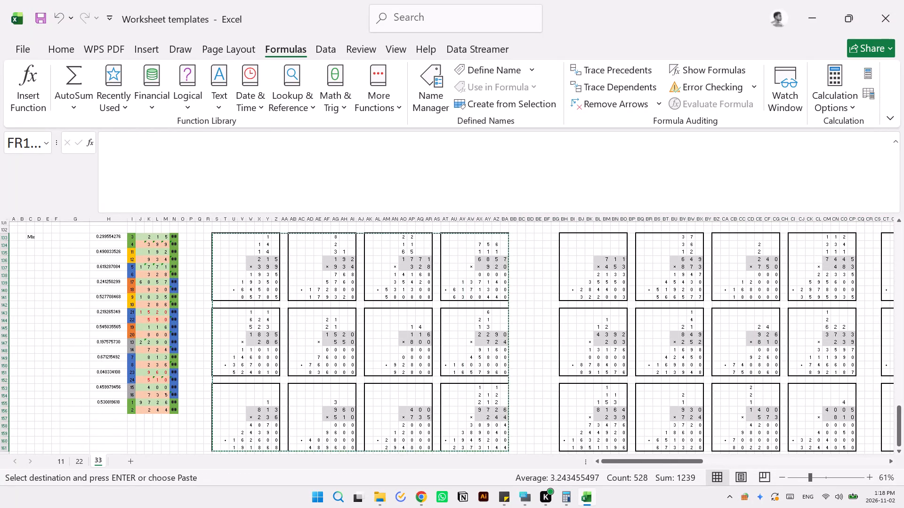
left_click_drag(131, 236, 208, 394)
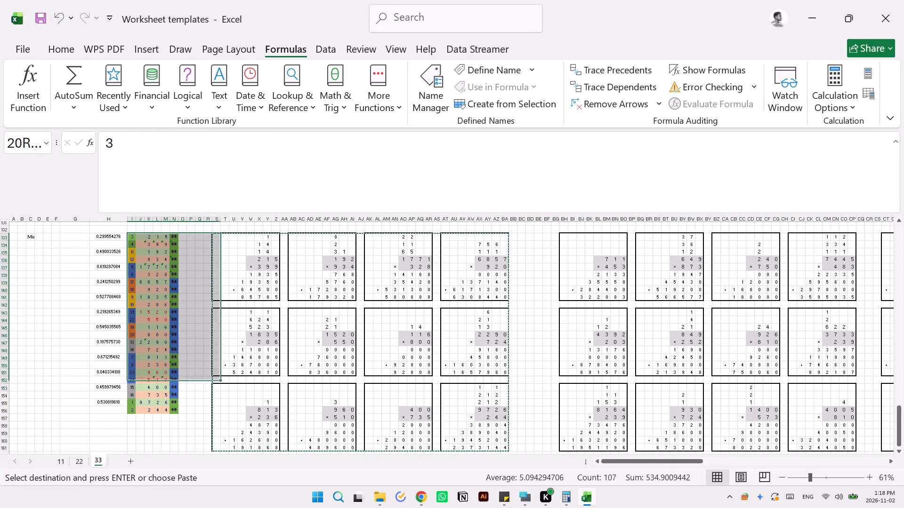
left_click_drag(208, 394, 175, 411)
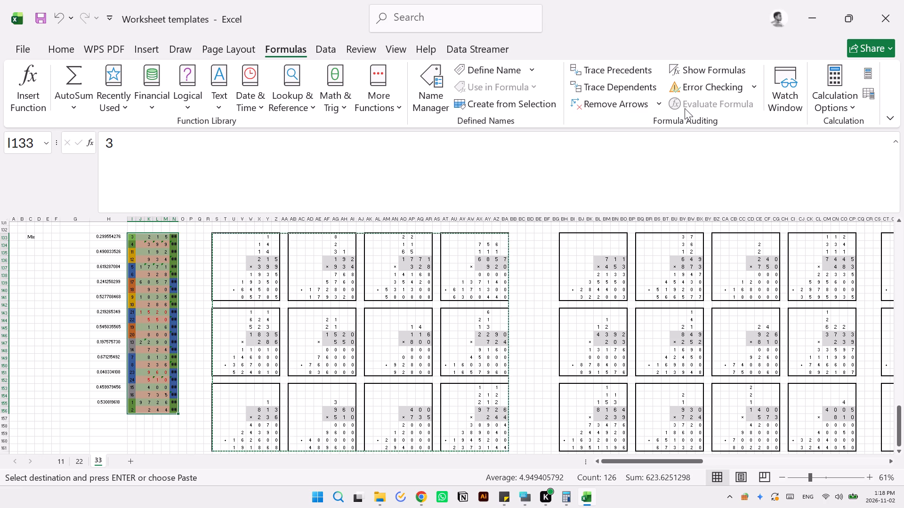
left_click(868, 73)
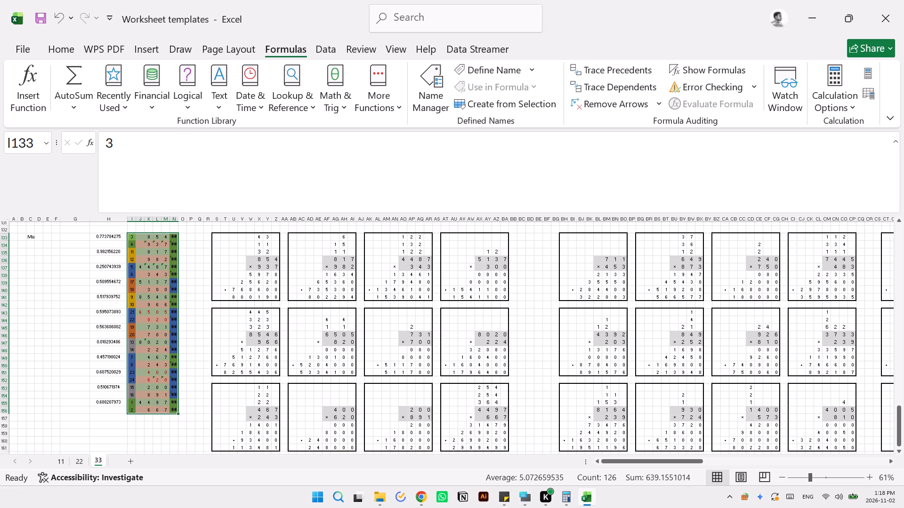
right_click(161, 291)
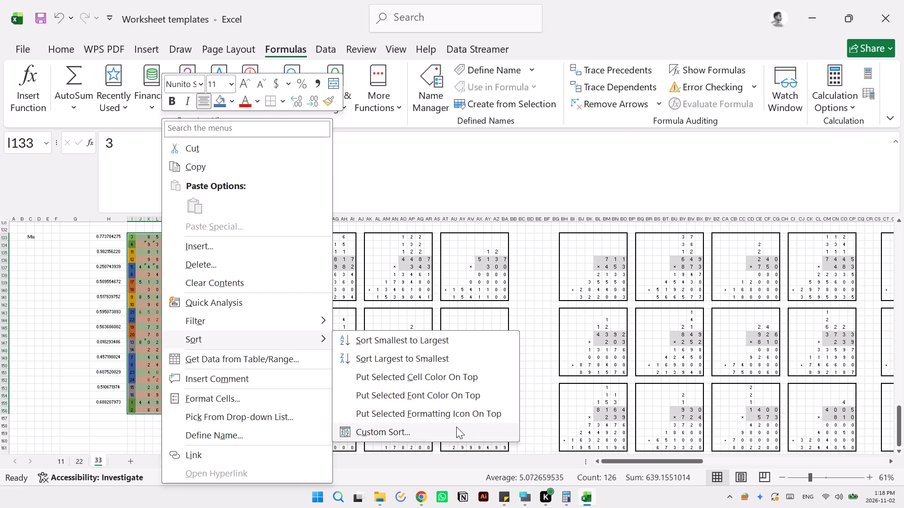
left_click(453, 429)
left_click(559, 261)
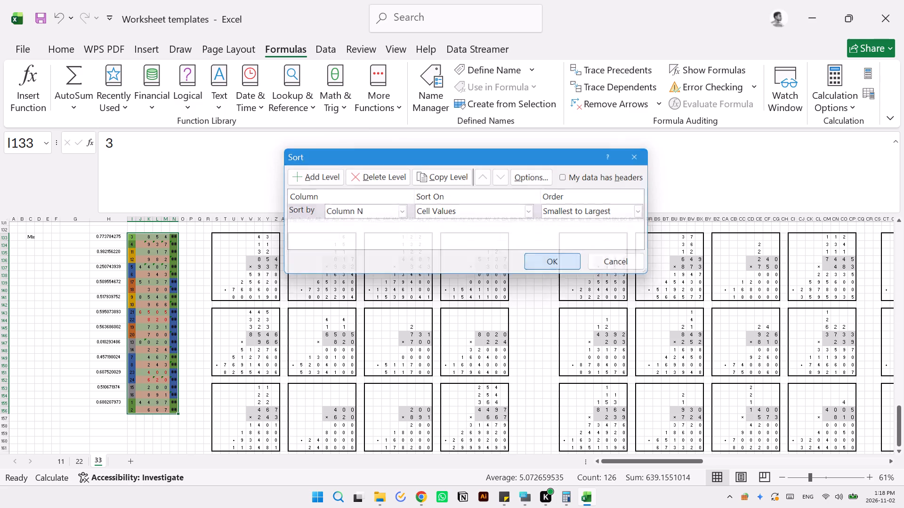
Reshuffle the Mix number table I133:N156 twice more, recalculating before each sort by column N, smallest to largest.
left_click(864, 76)
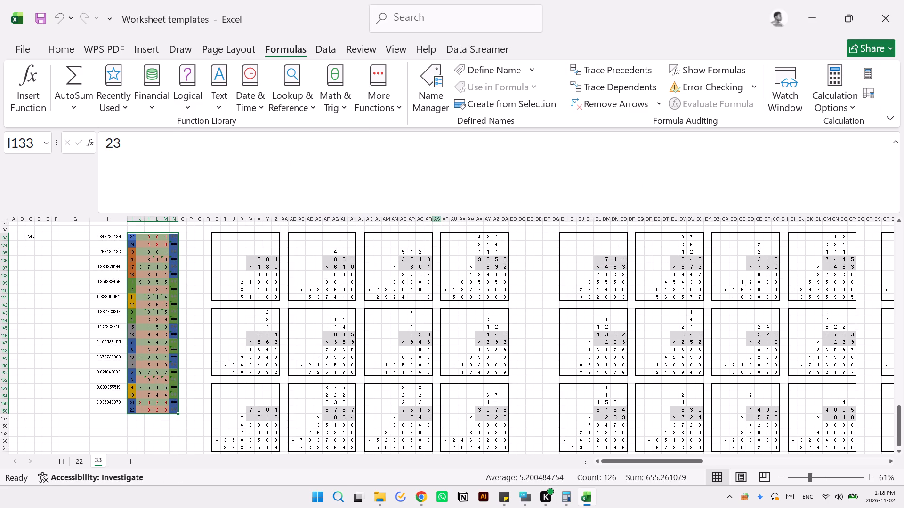
right_click(172, 293)
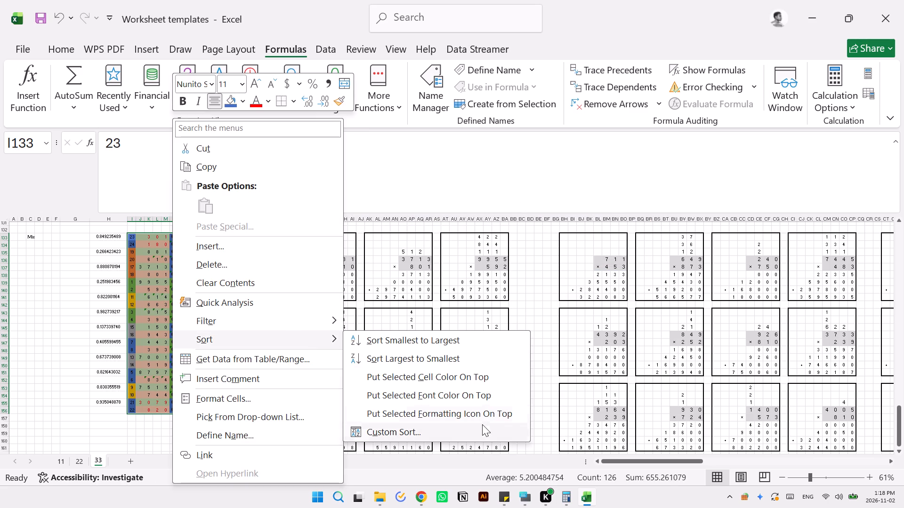
left_click(480, 427)
left_click(560, 263)
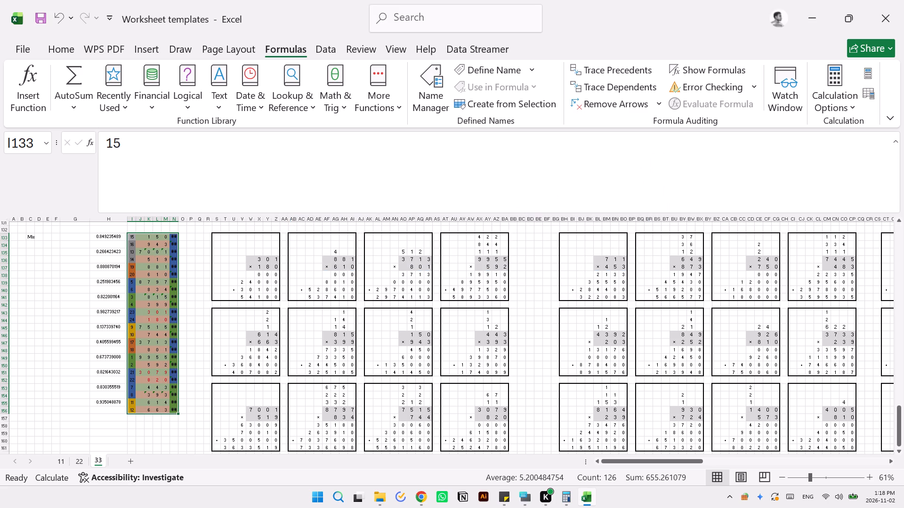
left_click(867, 77)
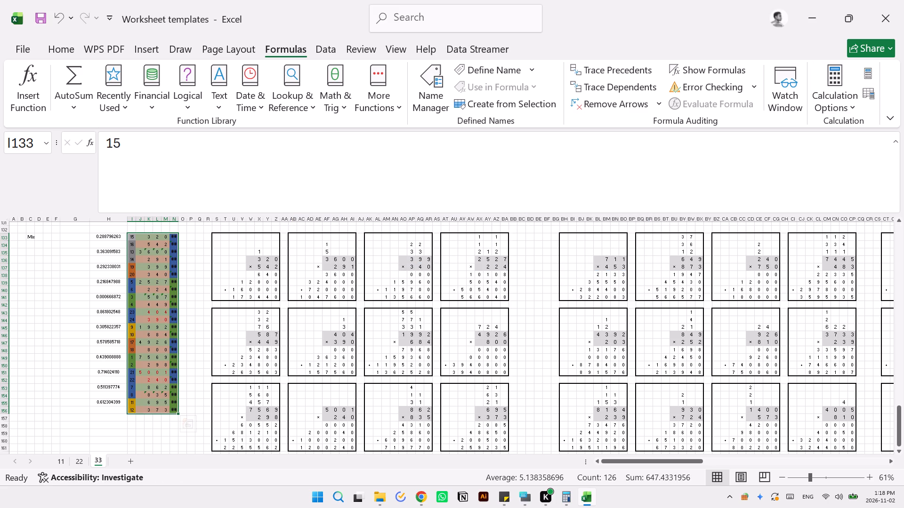
right_click(149, 308)
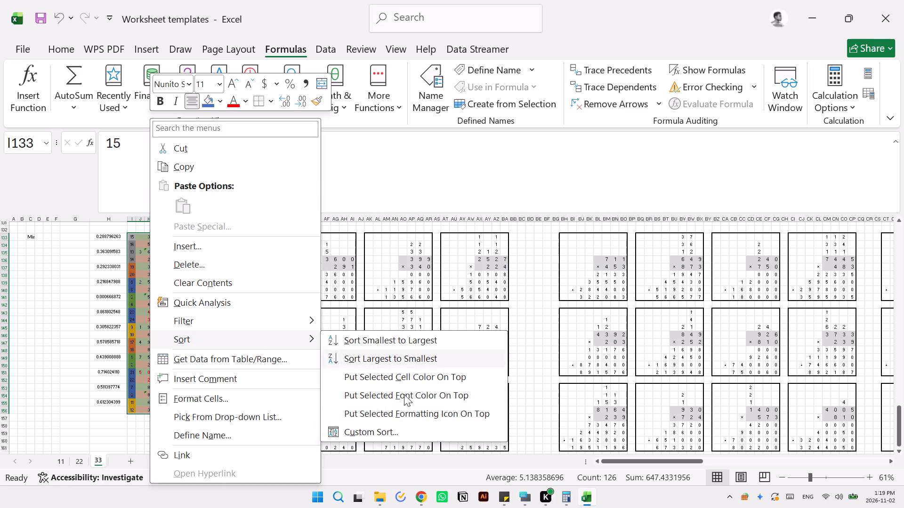
left_click(444, 428)
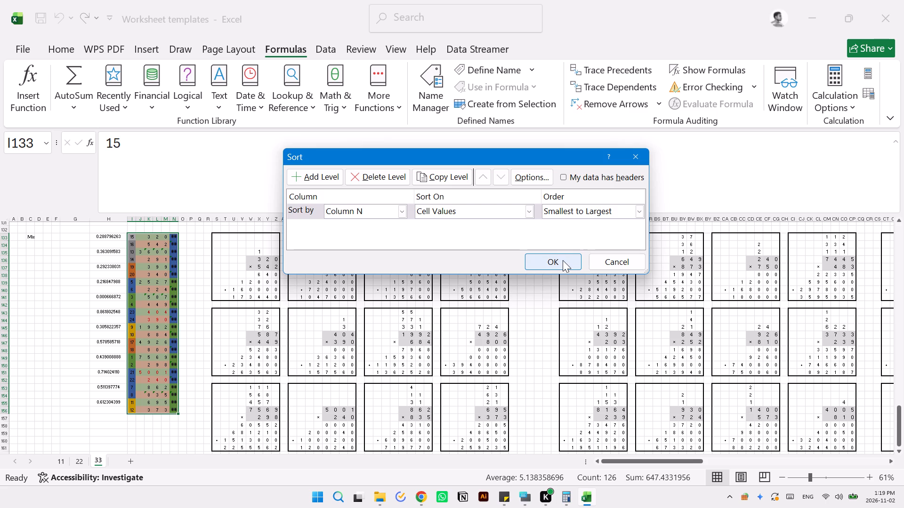
left_click(563, 260)
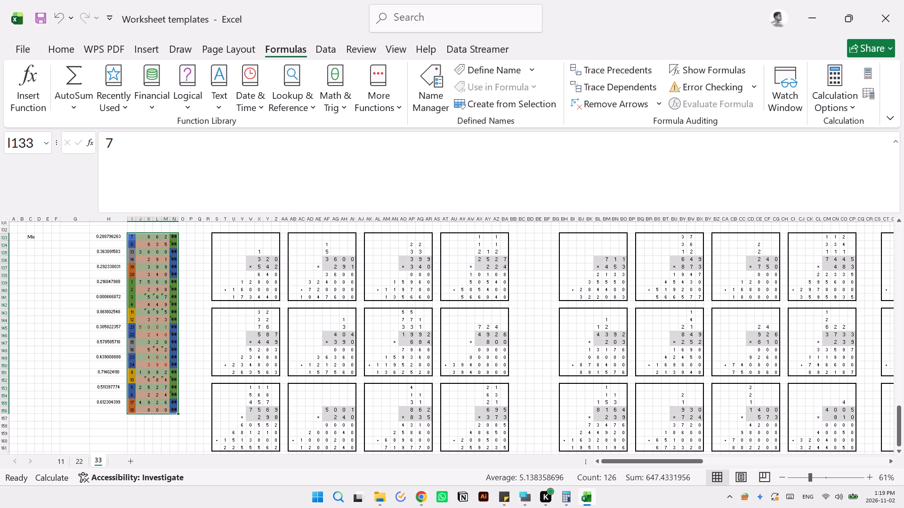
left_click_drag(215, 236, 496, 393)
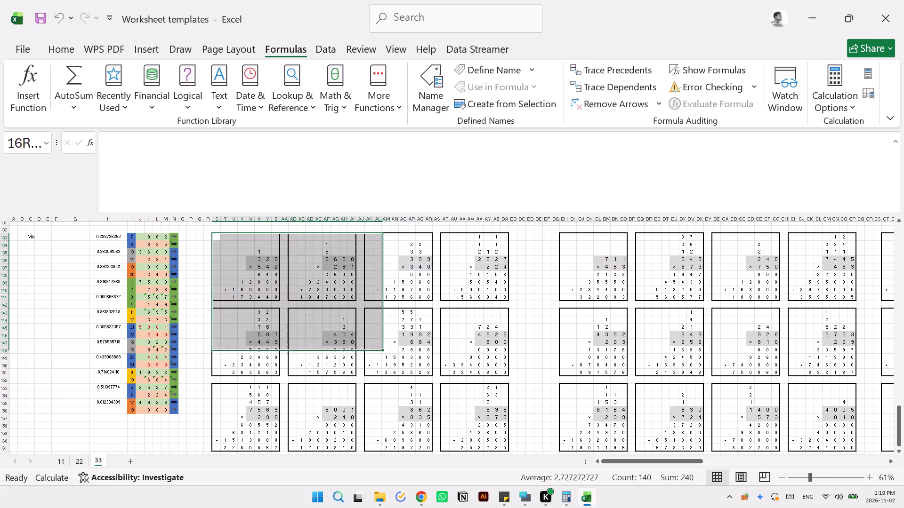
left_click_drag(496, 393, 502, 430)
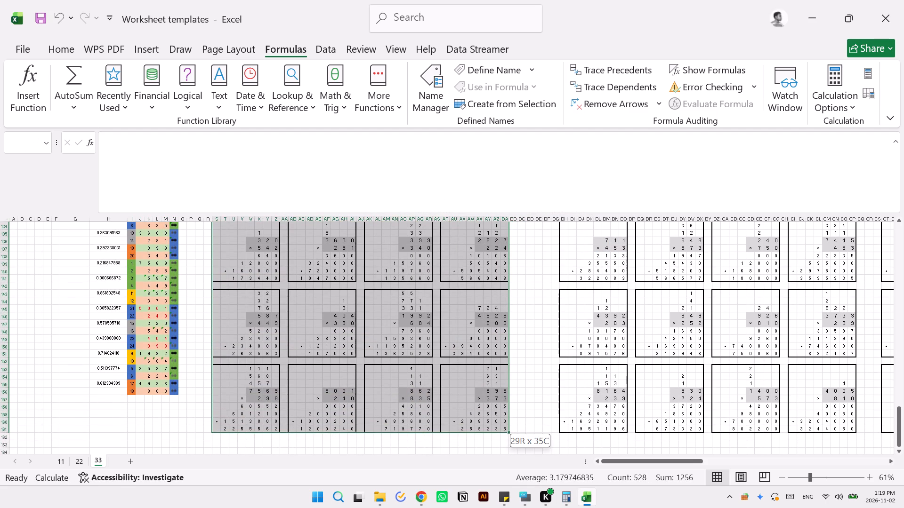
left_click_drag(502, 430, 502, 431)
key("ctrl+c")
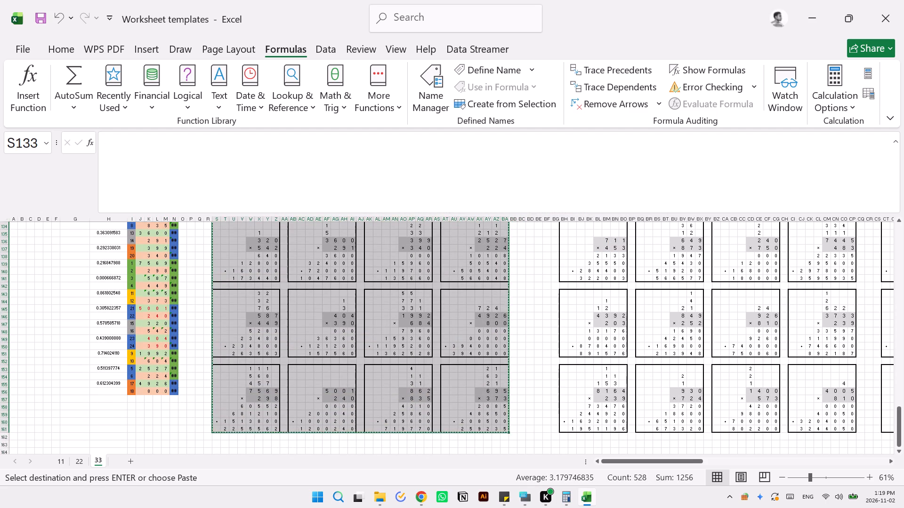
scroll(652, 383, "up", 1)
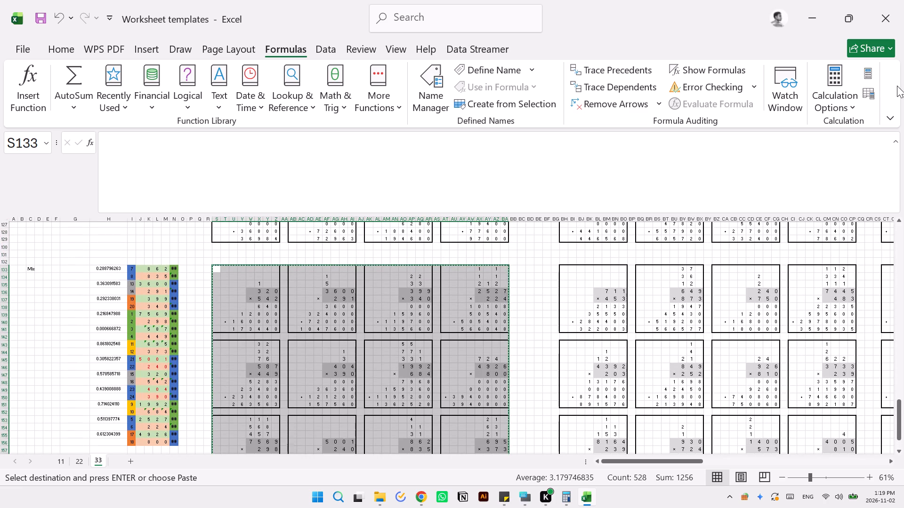
Recalculate the workbook, copy the Mix problem grids S133:BA161 and paste them as values only into the empty grids starting at HD133.
left_click(867, 75)
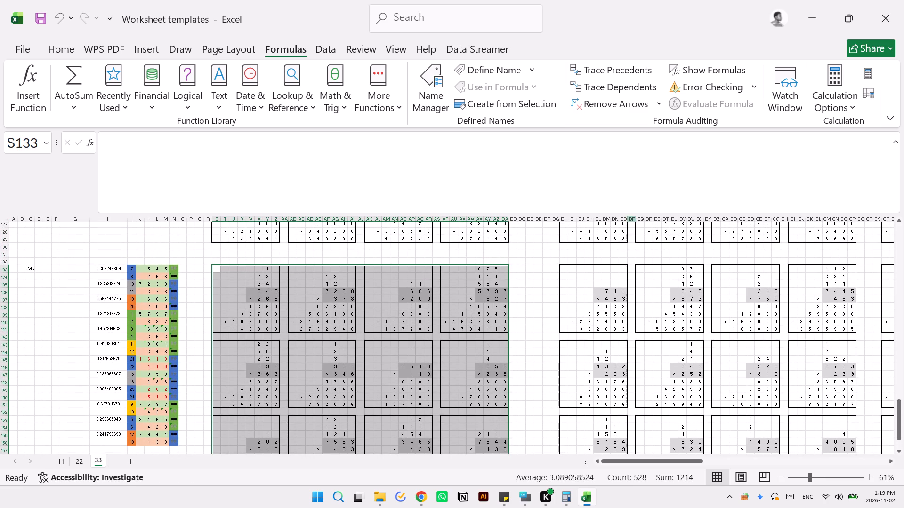
scroll(562, 278, "down", 1)
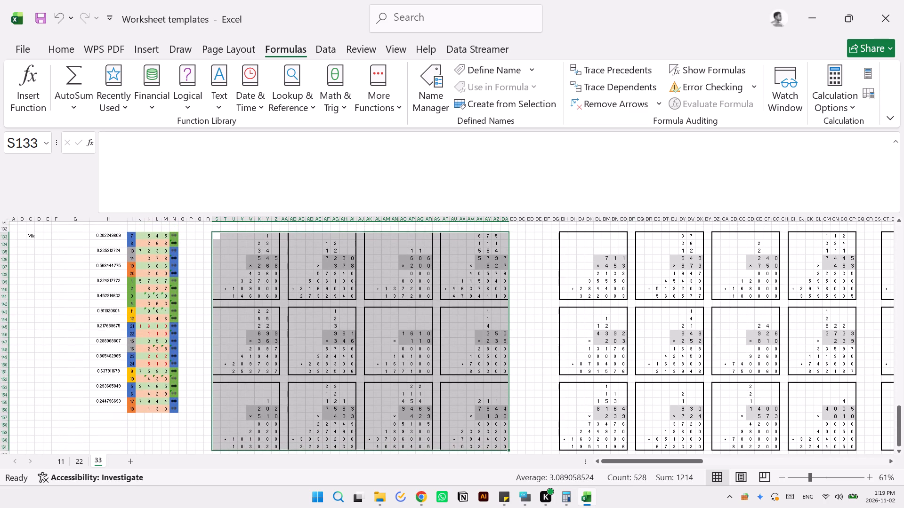
left_click_drag(215, 238, 509, 463)
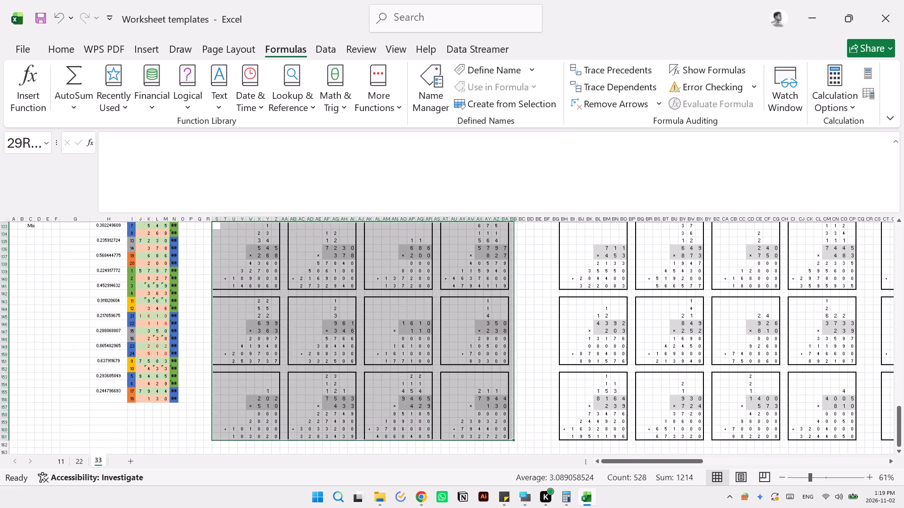
left_click_drag(509, 463, 506, 434)
key("ctrl+c")
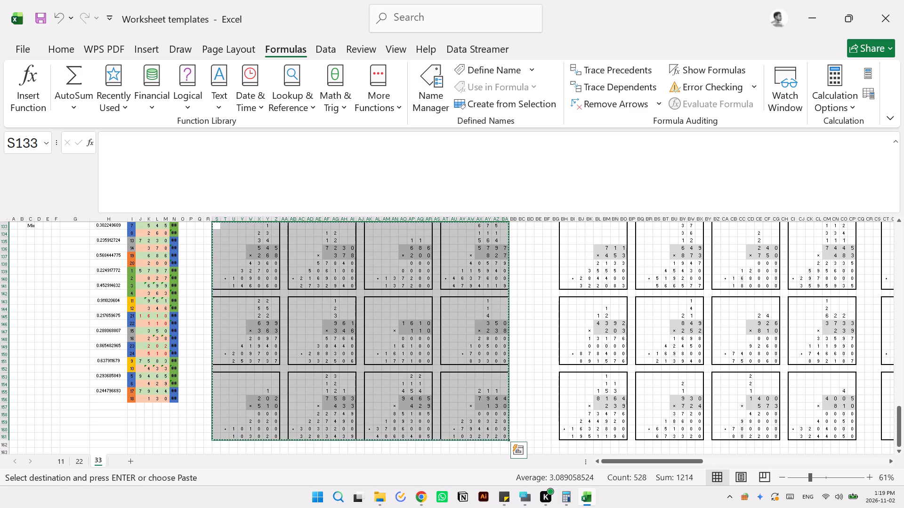
scroll(649, 386, "left", 6)
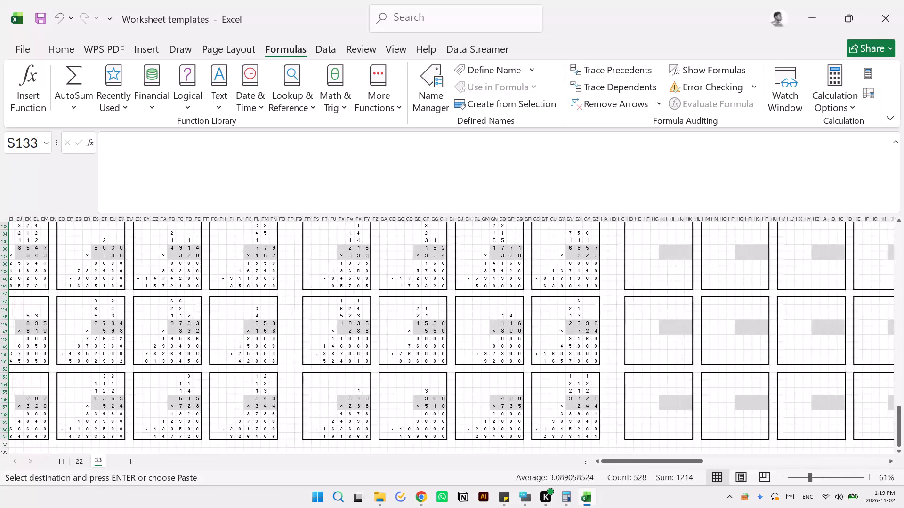
scroll(649, 386, "left", 2)
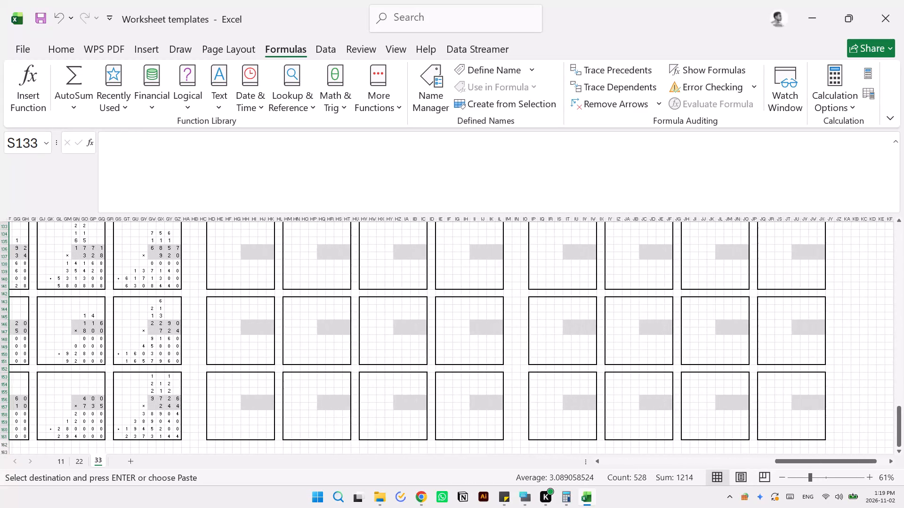
scroll(649, 386, "left", 1)
scroll(649, 386, "up", 1)
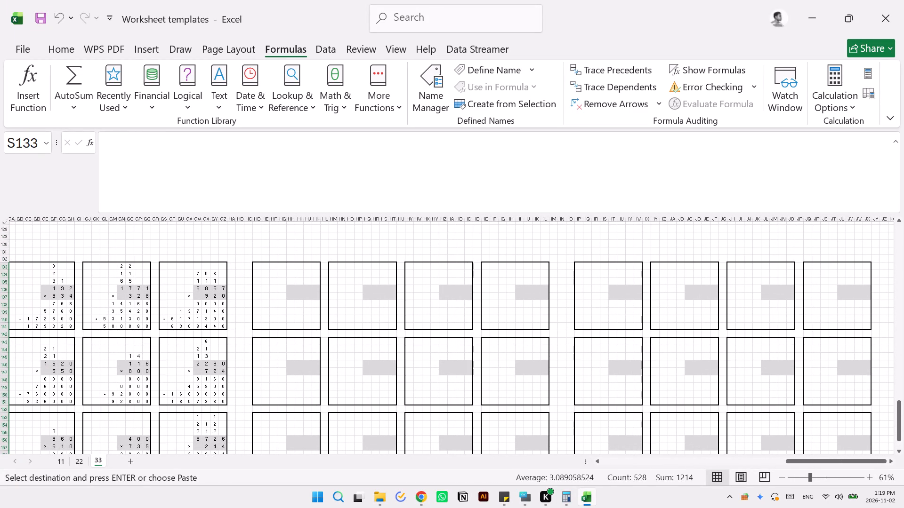
left_click(257, 266)
right_click(257, 266)
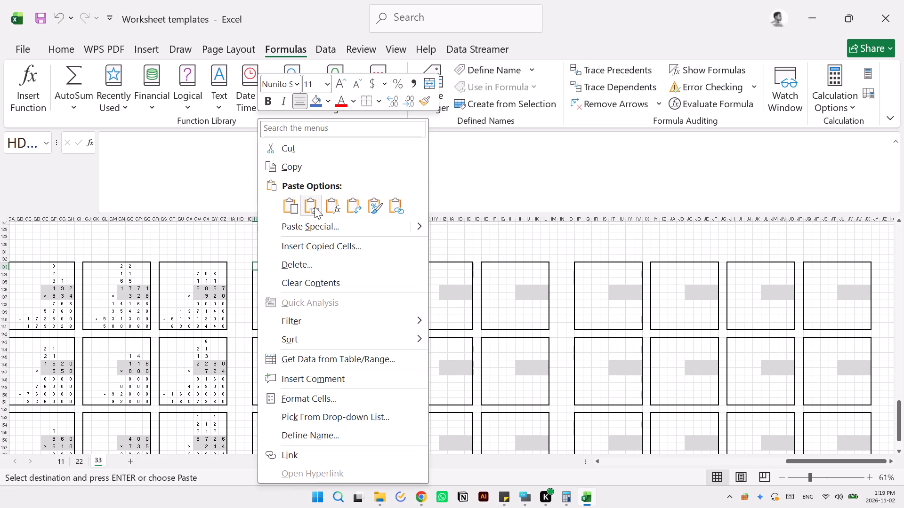
left_click(316, 206)
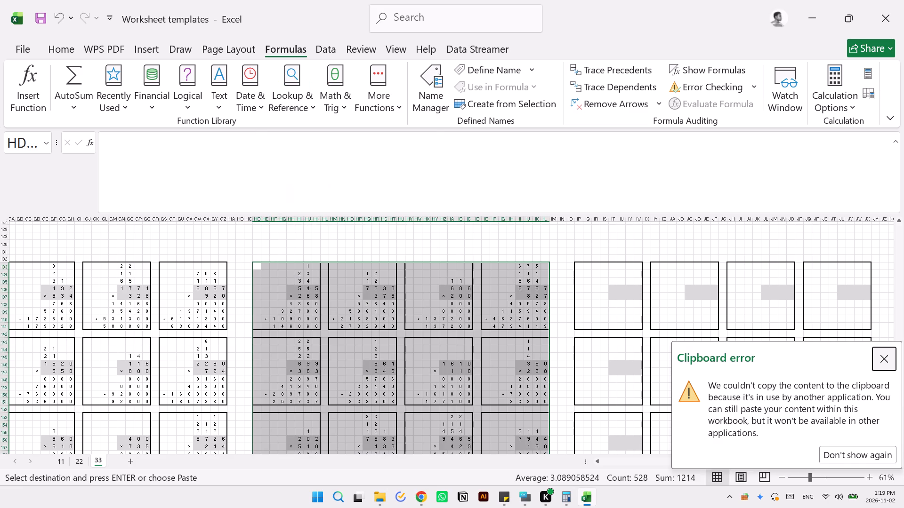
Recalculate the workbook, sort the Mix number table I133:N156 by column N, smallest to largest, and recalculate again.
scroll(205, 322, "right", 8)
scroll(205, 322, "down", 1)
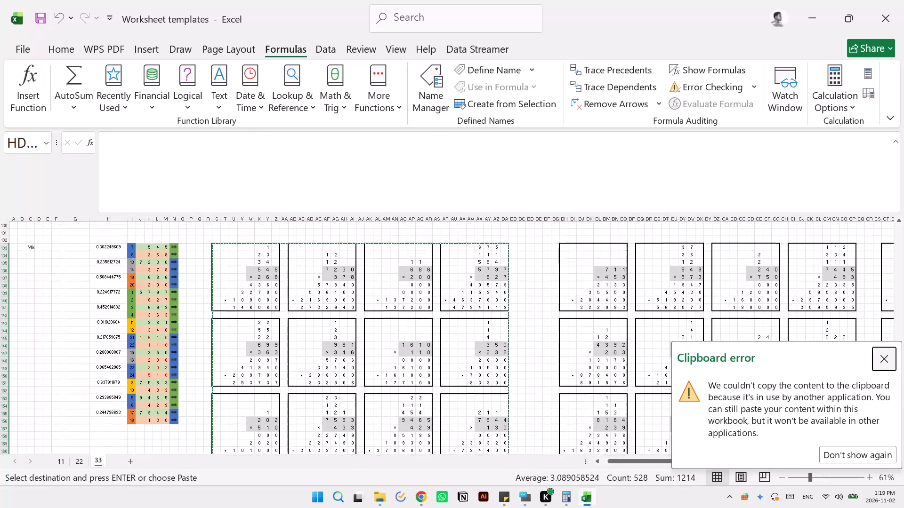
scroll(205, 322, "down", 1)
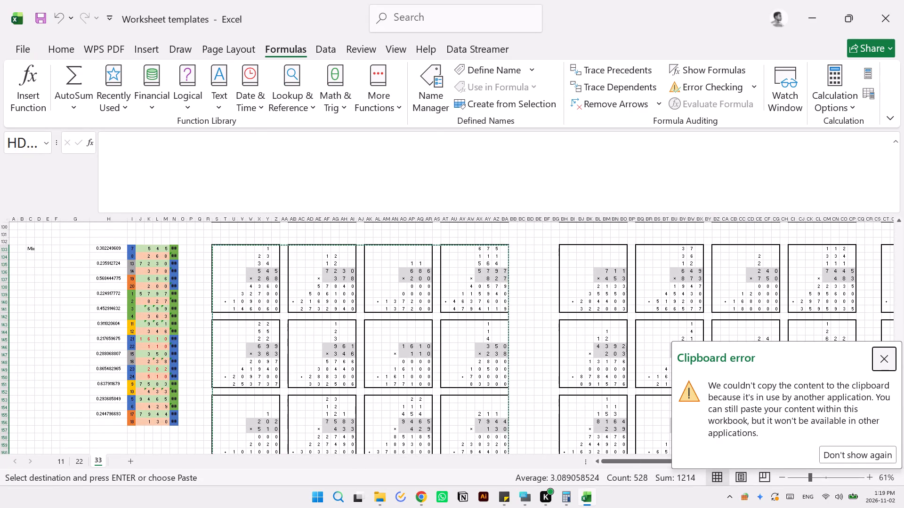
left_click_drag(131, 250, 171, 422)
left_click(866, 70)
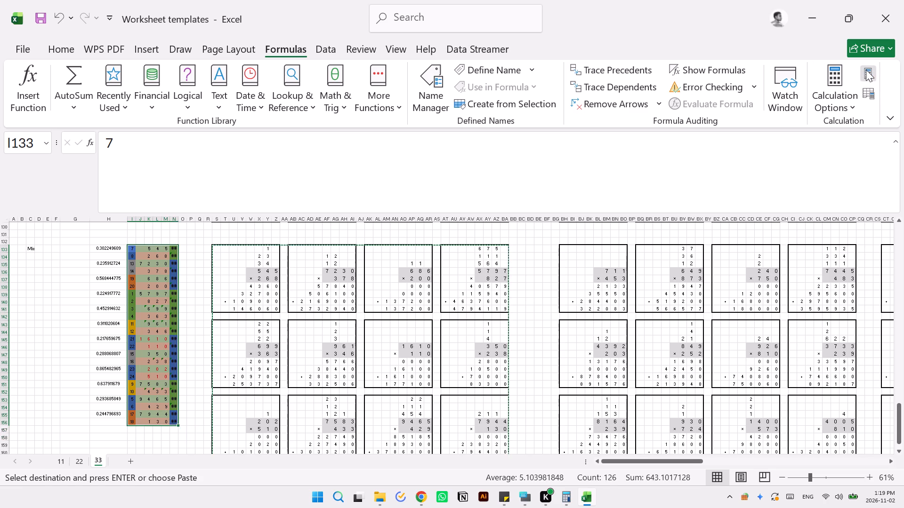
right_click(152, 309)
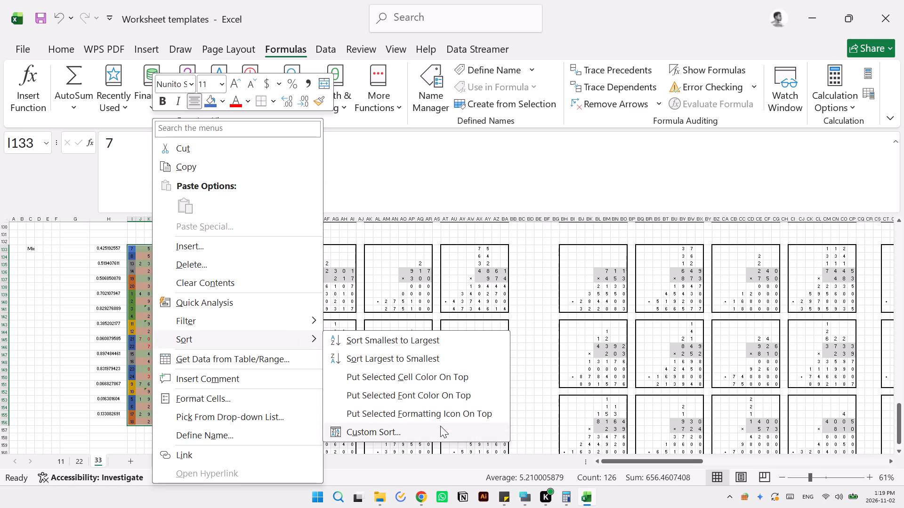
left_click(440, 426)
left_click(553, 261)
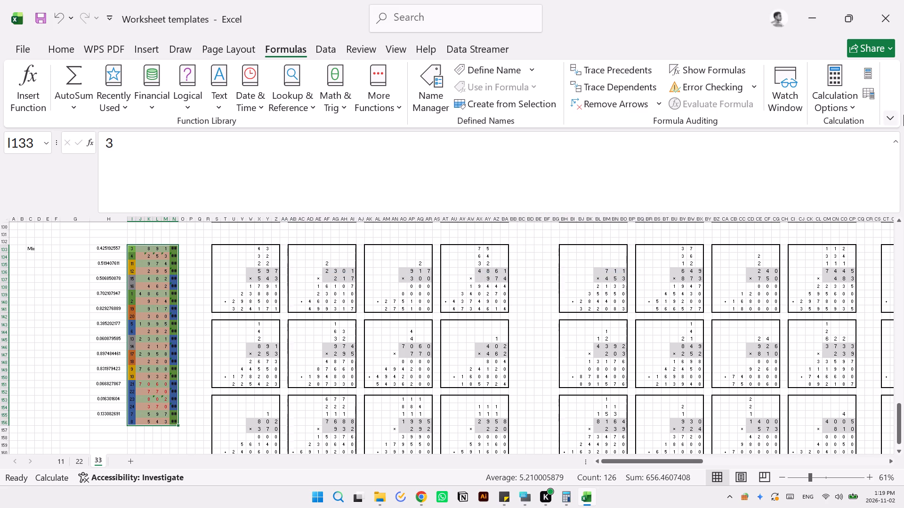
left_click(868, 75)
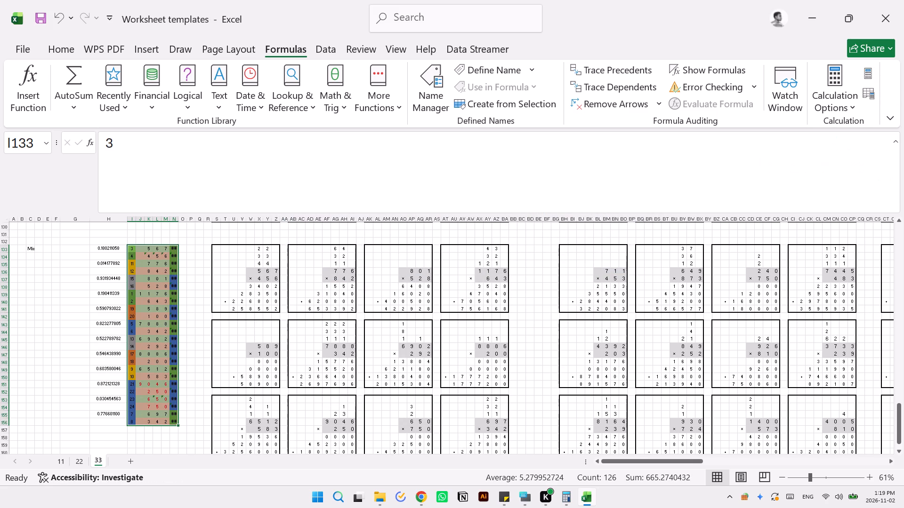
Copy the Mix problem grids S133:BA161 and paste them as values only into the empty grids starting at IP133.
scroll(606, 348, "down", 2)
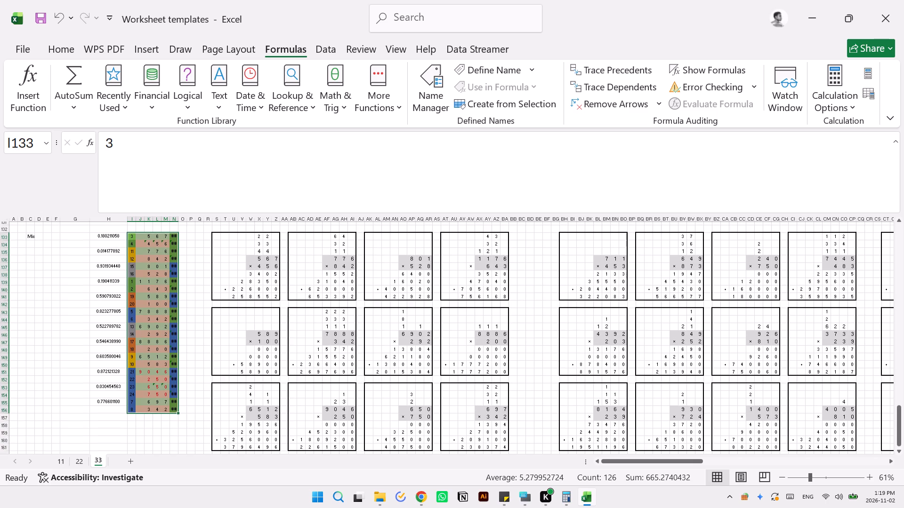
left_click_drag(214, 236, 522, 441)
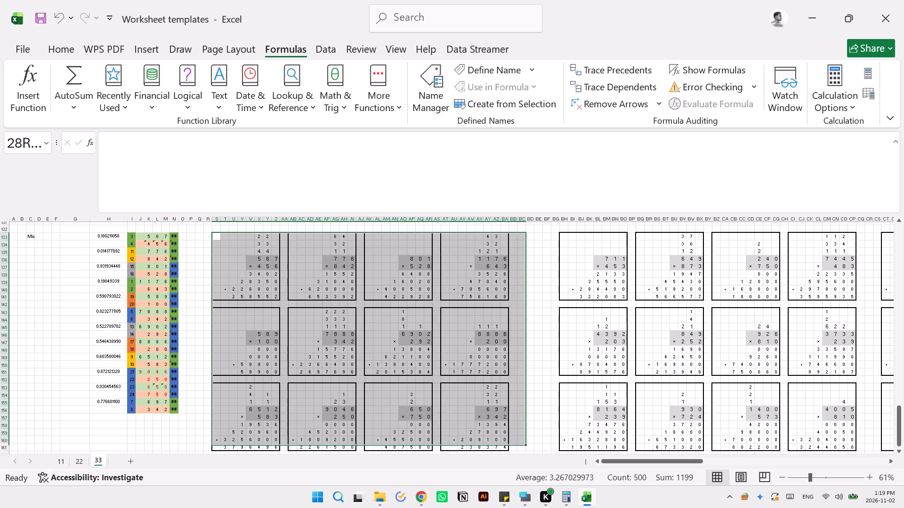
left_click_drag(522, 441, 503, 445)
key("ctrl+c")
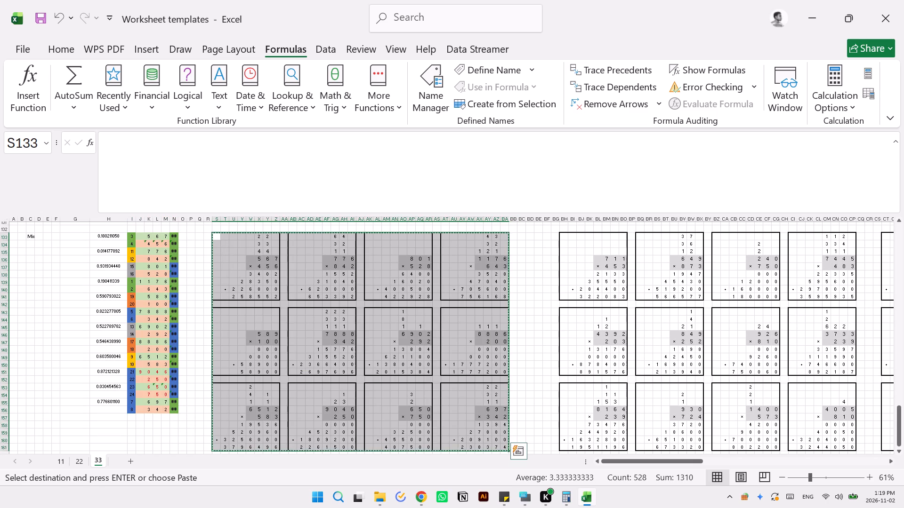
scroll(613, 373, "left", 8)
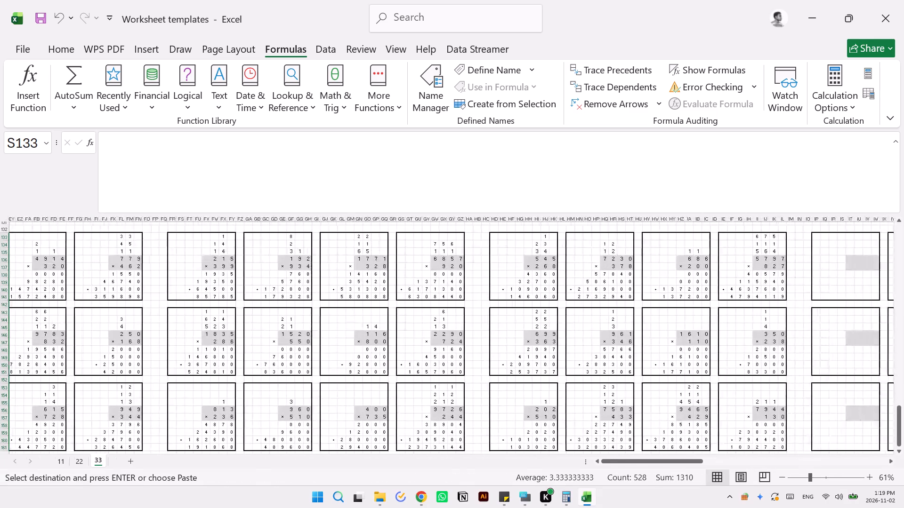
scroll(613, 373, "left", 1)
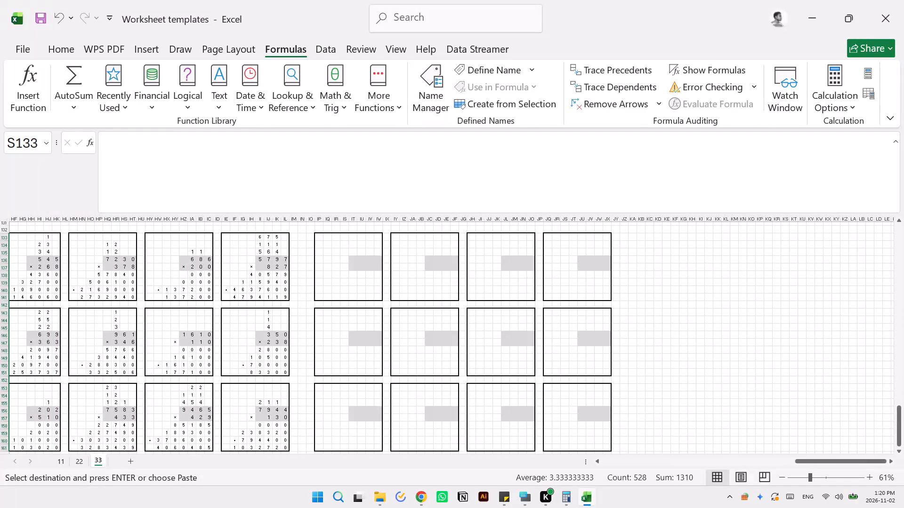
left_click(320, 237)
right_click(320, 237)
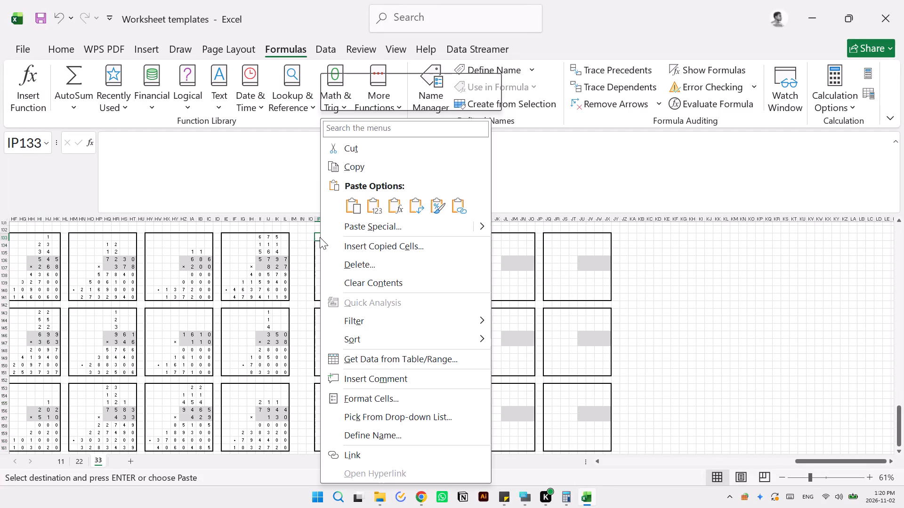
left_click(371, 210)
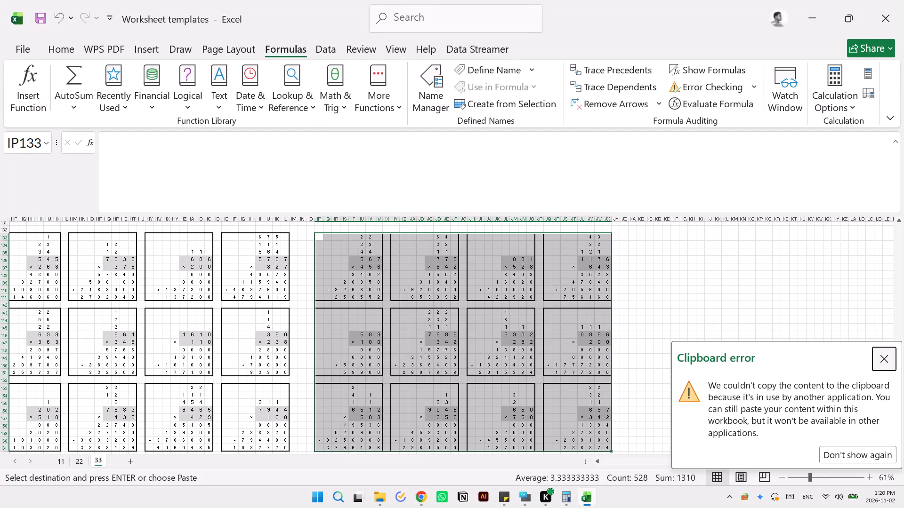
left_click(884, 355)
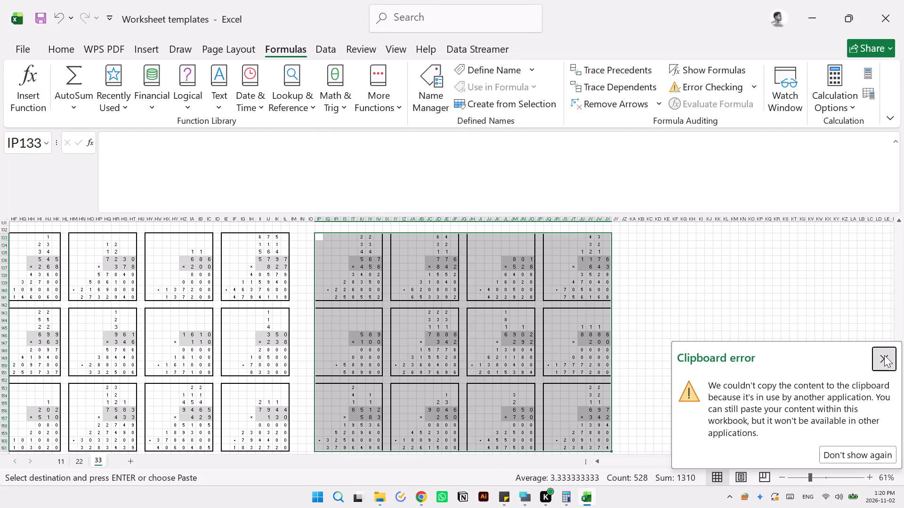
Review all the saved Mix problem grids across rows 133 to 161 of sheet 33.
scroll(618, 383, "right", 2)
scroll(618, 383, "left", 1)
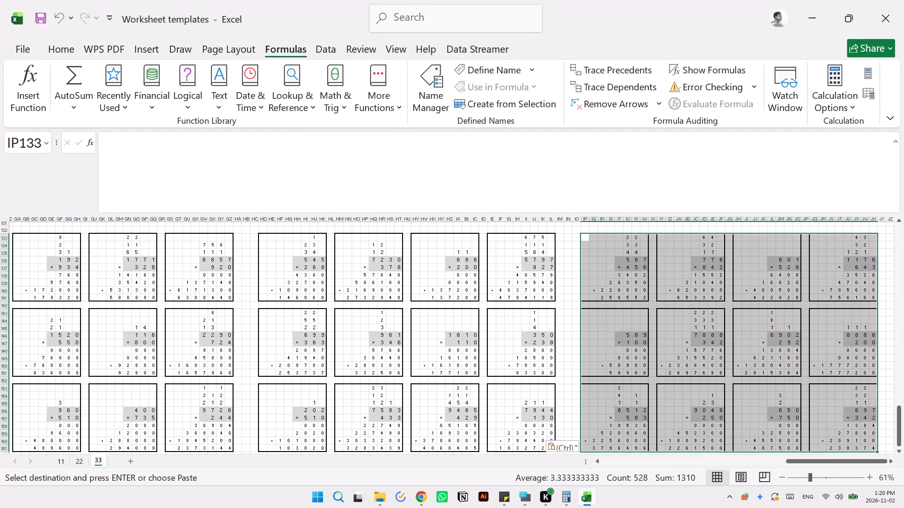
scroll(618, 383, "right", 3)
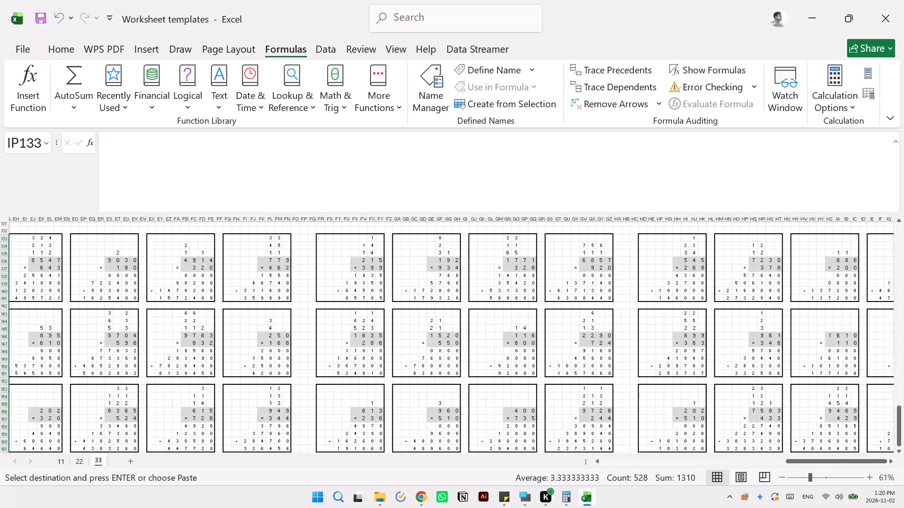
scroll(618, 383, "right", 3)
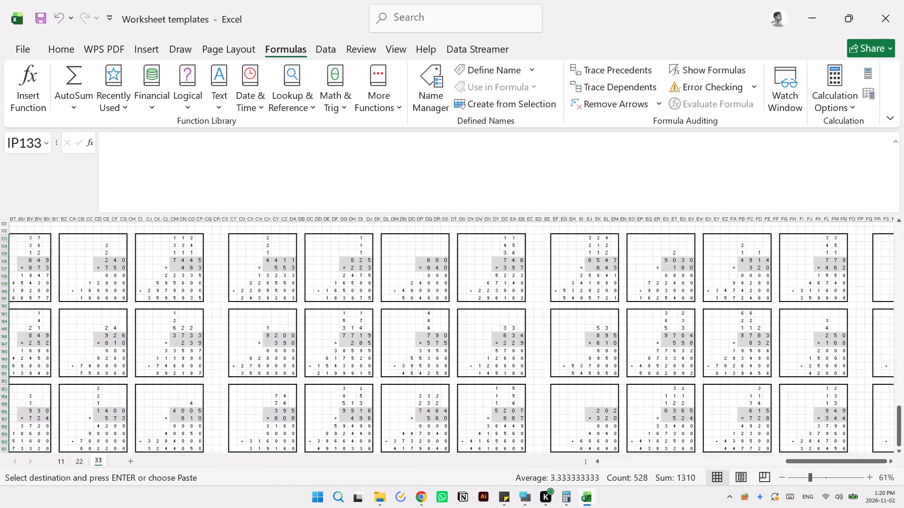
scroll(618, 383, "right", 1)
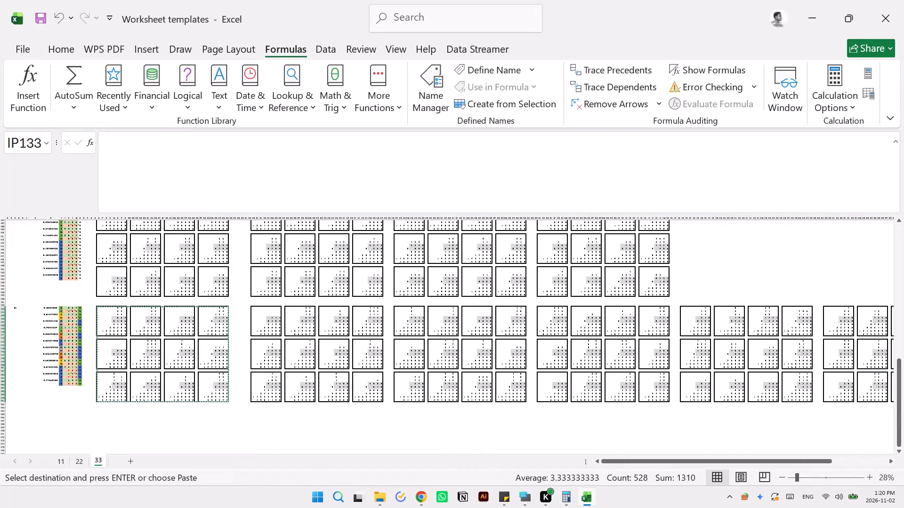
scroll(618, 383, "left", 3)
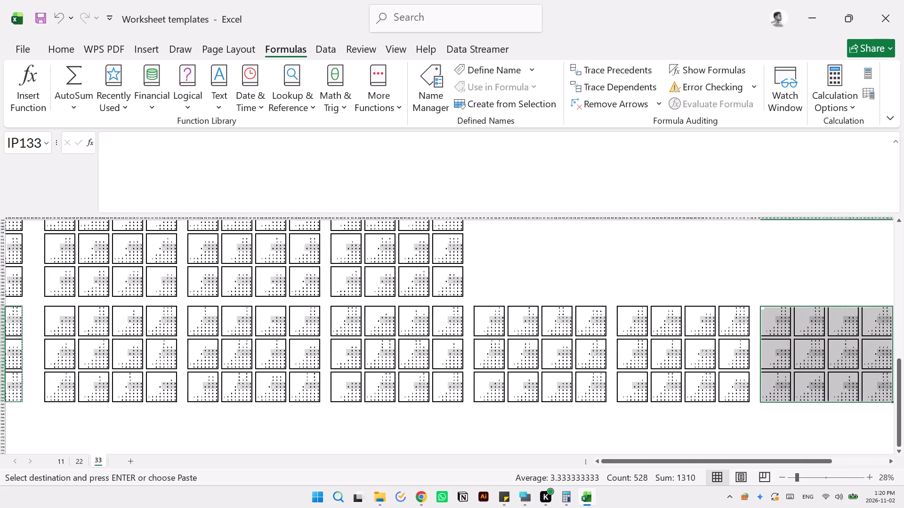
scroll(618, 383, "left", 1)
left_click(476, 435)
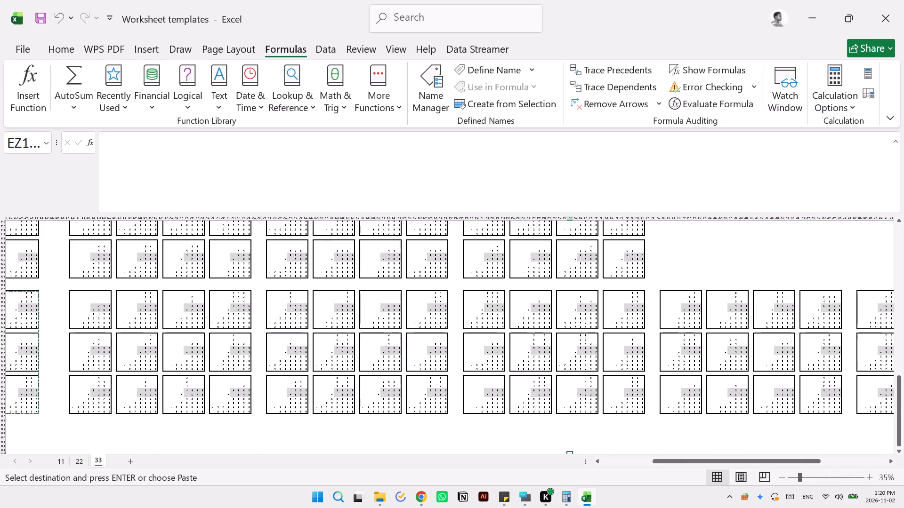
Switch to sheet 22 and examine its sections and the saved problem grids beside each of them.
left_click(80, 462)
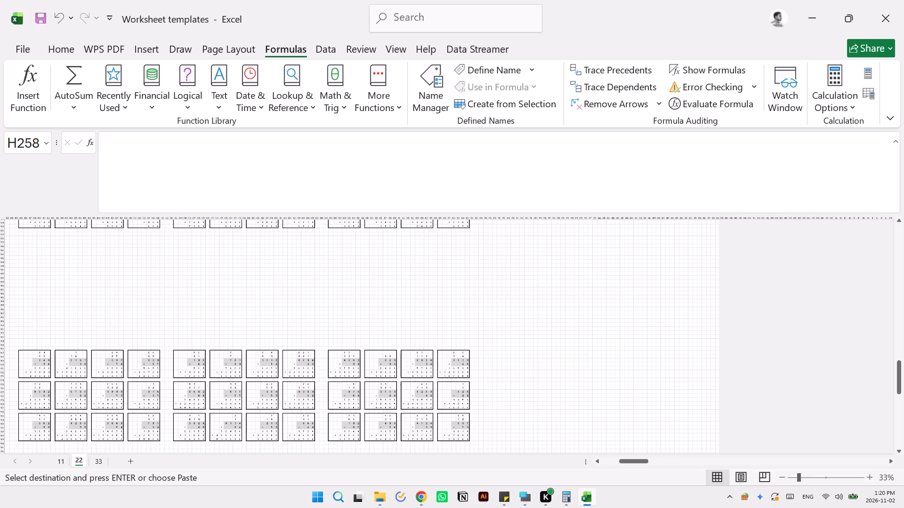
scroll(157, 400, "right", 3)
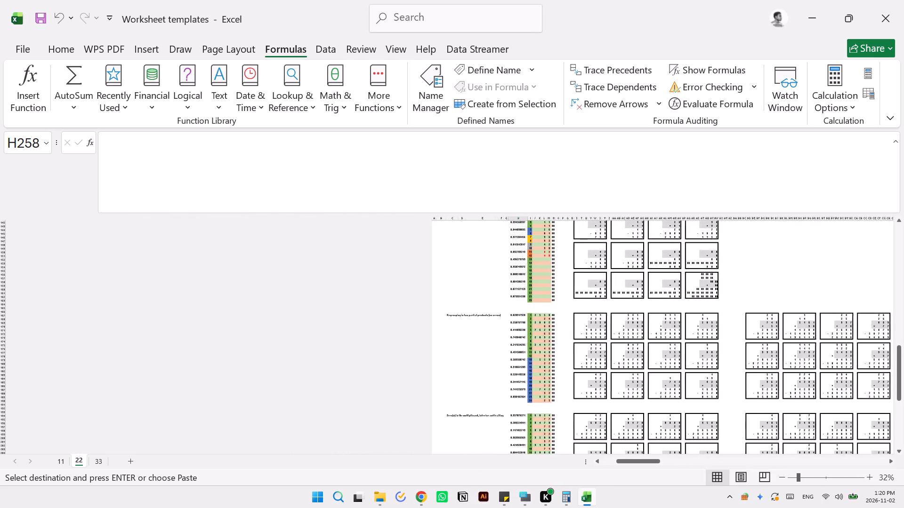
scroll(157, 400, "right", 3)
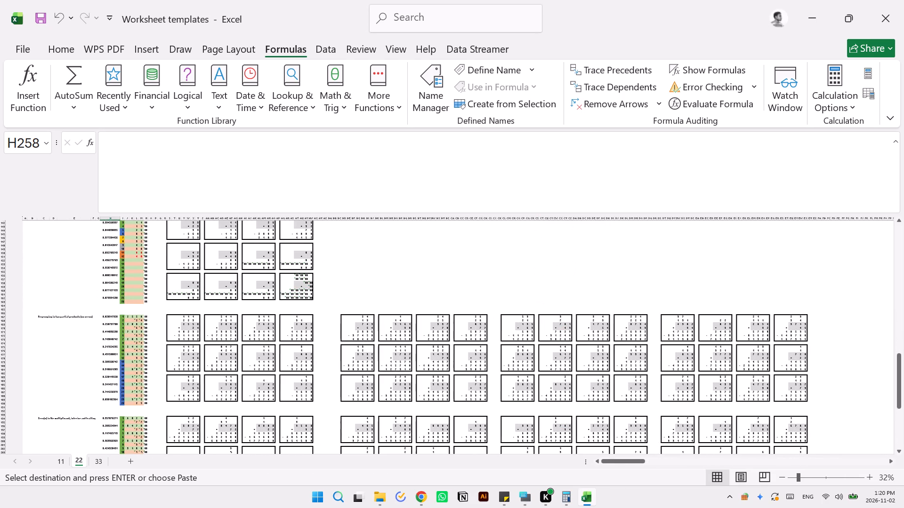
scroll(157, 400, "right", 1)
scroll(157, 400, "down", 2)
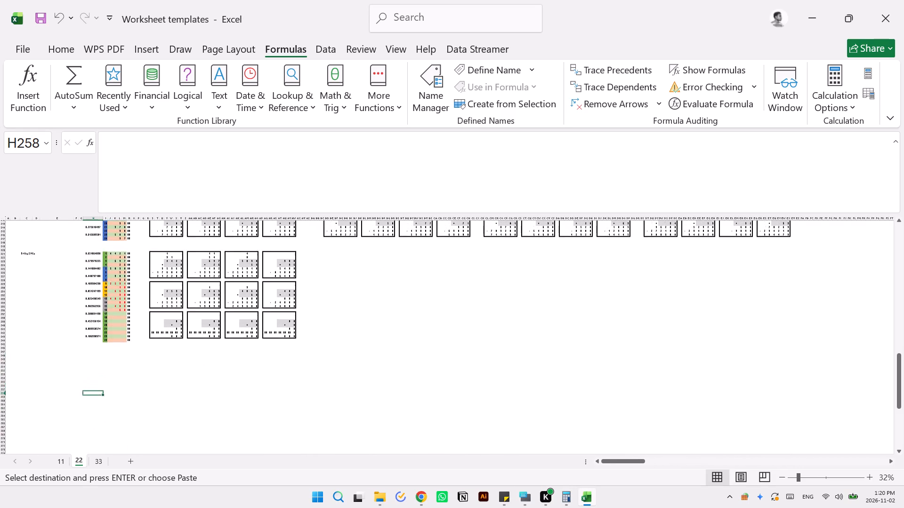
scroll(157, 400, "up", 3)
scroll(157, 400, "left", 1)
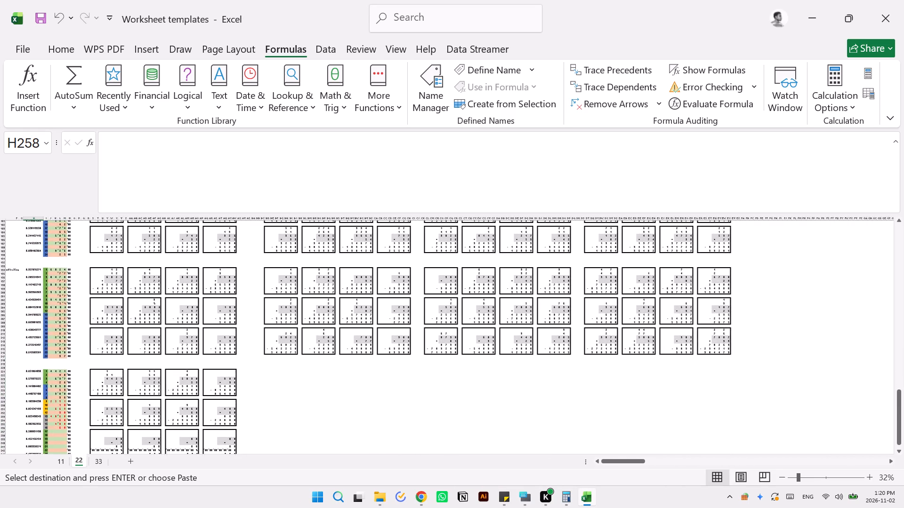
scroll(157, 400, "left", 2)
scroll(192, 310, "up", 1)
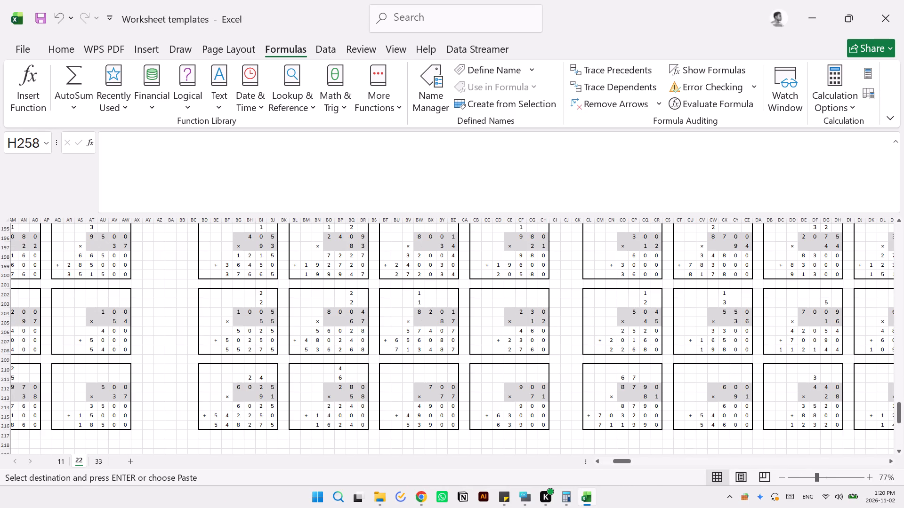
scroll(192, 310, "up", 1)
Copy the saved problem grids BD194:EX216 on sheet 22 and paste only their formats starting at BD221, beside the lowest section's grids.
left_click(208, 241)
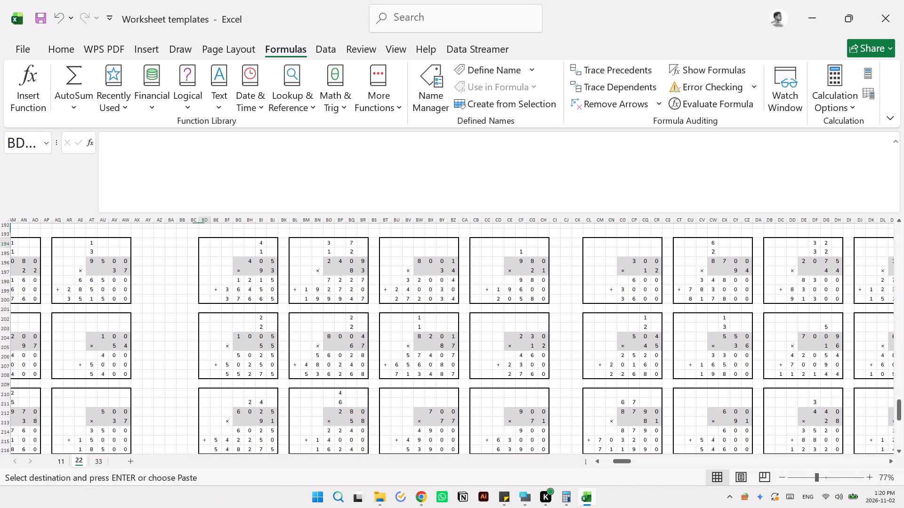
key("shift+Down")
key("shift+Down")
key("shift+Down")
key("shift+Down")
key("shift+Down")
key("shift+Down")
key("shift+Down")
key("shift+Down")
key("shift+Down")
key("shift+Down")
key("shift+Down")
key("shift+Down")
key("shift+Down")
key("shift+Down")
key("shift+Down")
key("shift+Down")
key("shift+Down")
key("shift+Down")
key("shift+Down")
key("shift+Down")
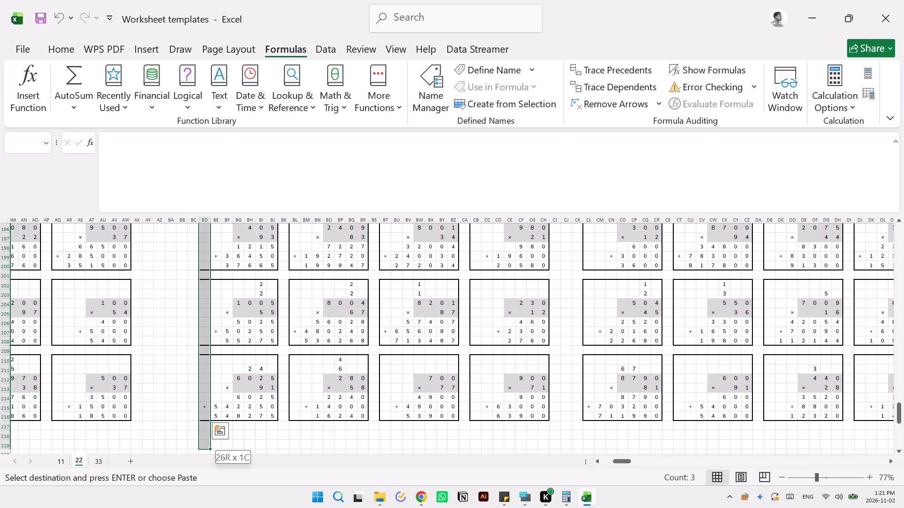
key("shift+Up")
key("shift+Up")
key("shift+Up")
key("shift+Right")
key("shift+Right")
key("shift+Right")
key("shift+Right")
key("shift+Right")
key("shift+Right")
key("shift+Right")
key("shift+Right")
key("shift+Right")
key("shift+Right")
key("shift+Right")
key("shift+Right")
key("shift+Right")
key("shift+Right")
key("shift+Right")
key("shift+Right")
key("shift+Right")
key("shift+Right")
key("shift+Right")
key("shift+Right")
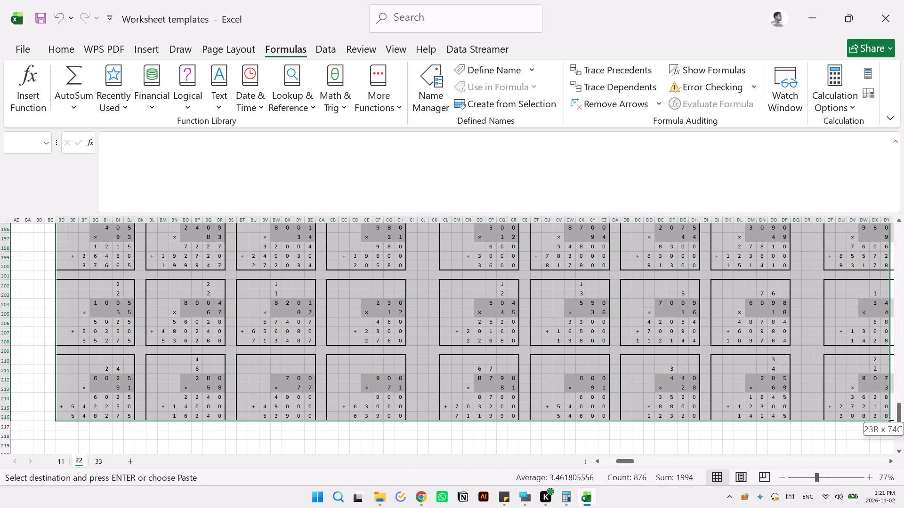
key("shift+Left")
key("shift+Left")
key("shift+Left")
key("shift+Left")
key("shift+Left")
key("shift+Left")
key("shift+Left")
key("shift+Left")
key("shift+Left")
key("shift+Left")
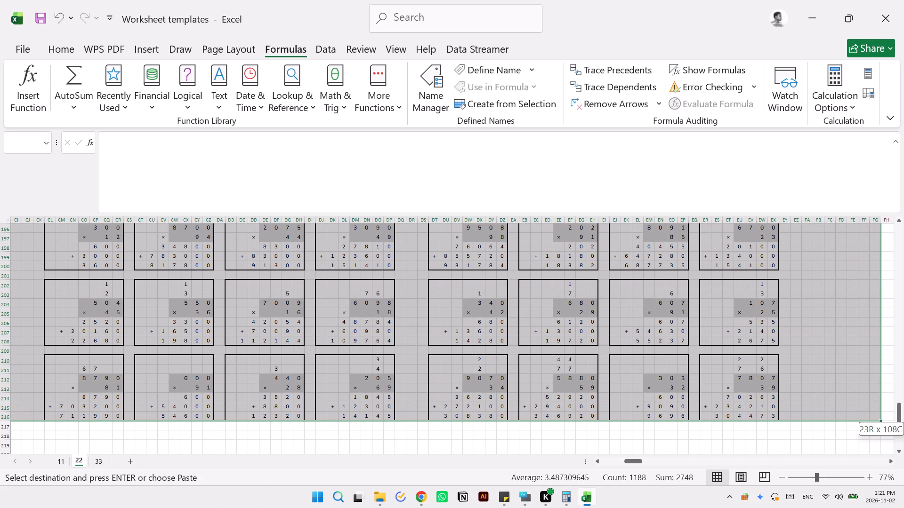
scroll(261, 336, "up", 1)
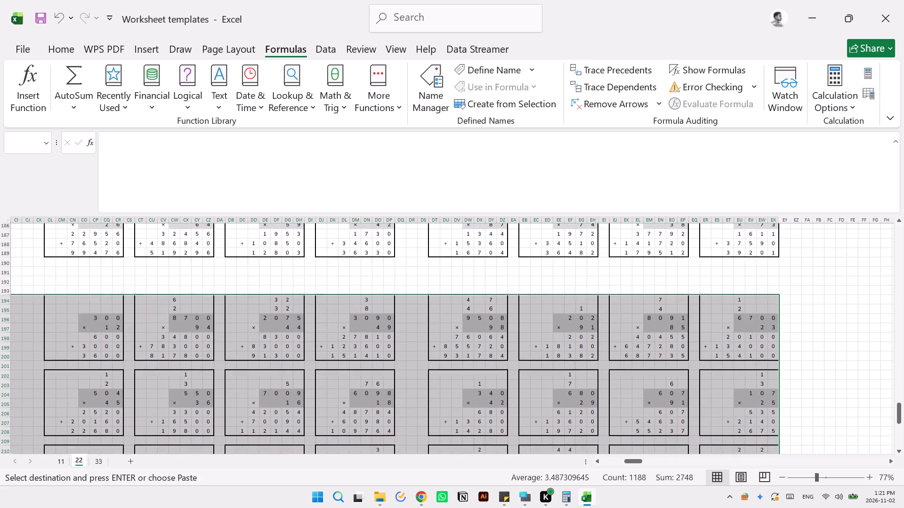
scroll(261, 336, "up", 1)
key("ctrl+c")
scroll(261, 336, "right", 5)
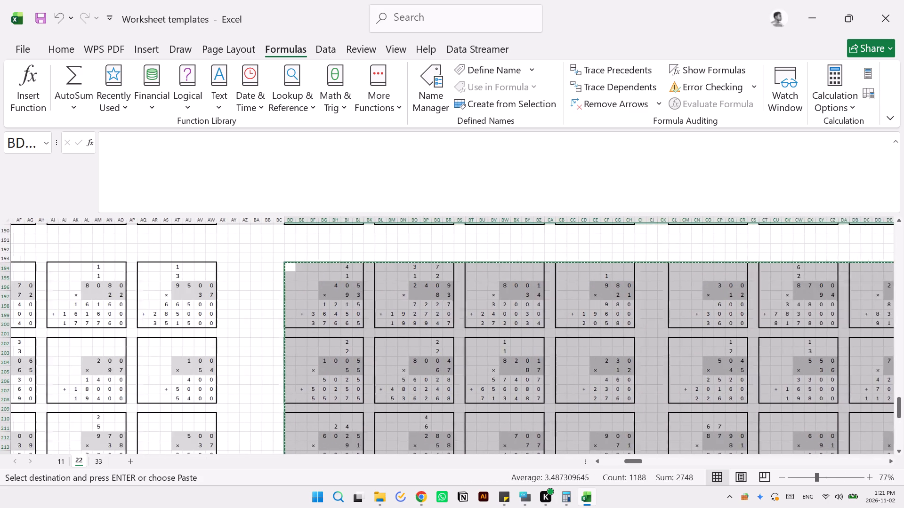
scroll(261, 336, "down", 2)
scroll(261, 336, "up", 2)
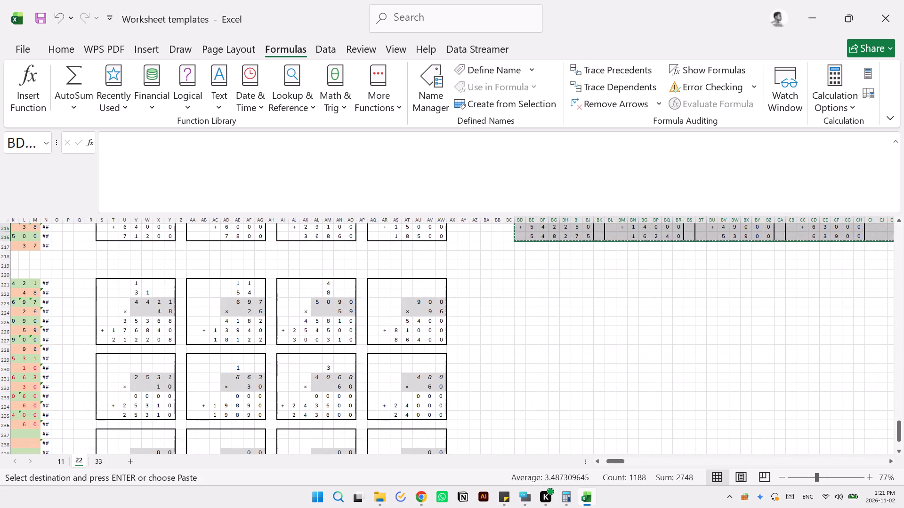
left_click(522, 283)
right_click(522, 283)
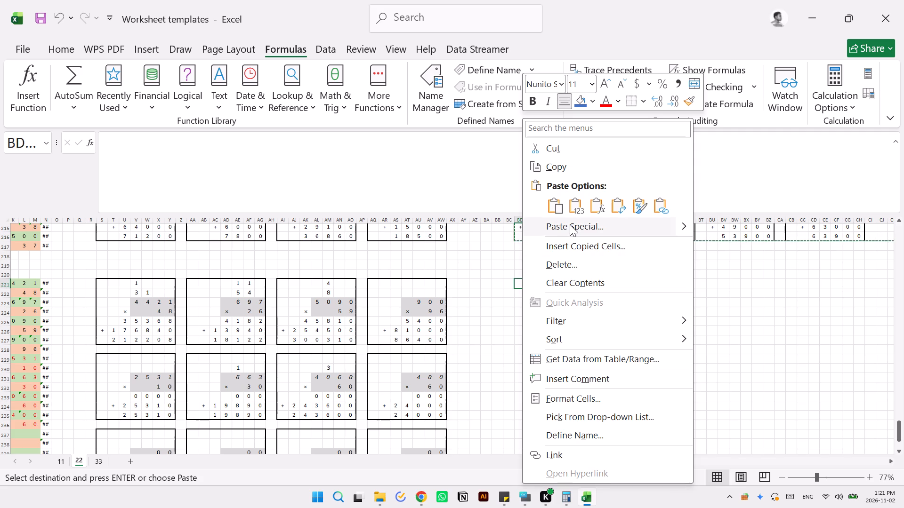
left_click(570, 224)
left_click(494, 202)
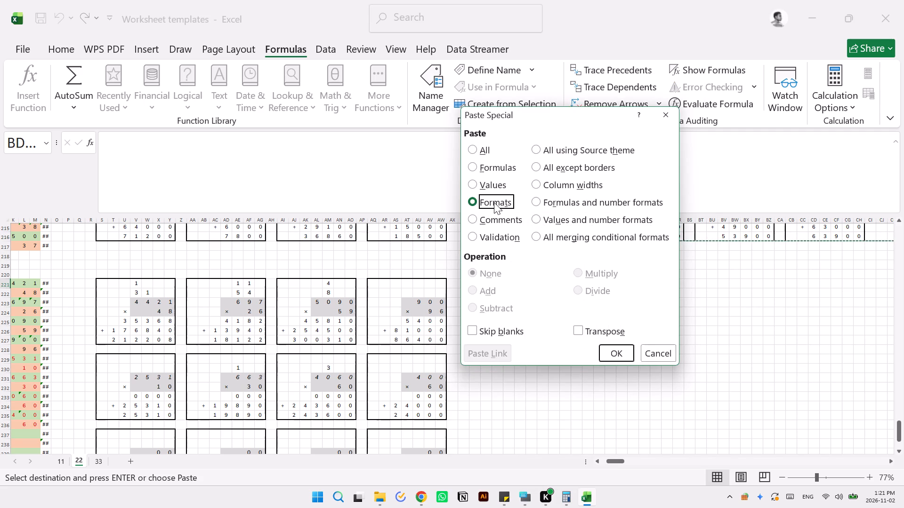
left_click(616, 352)
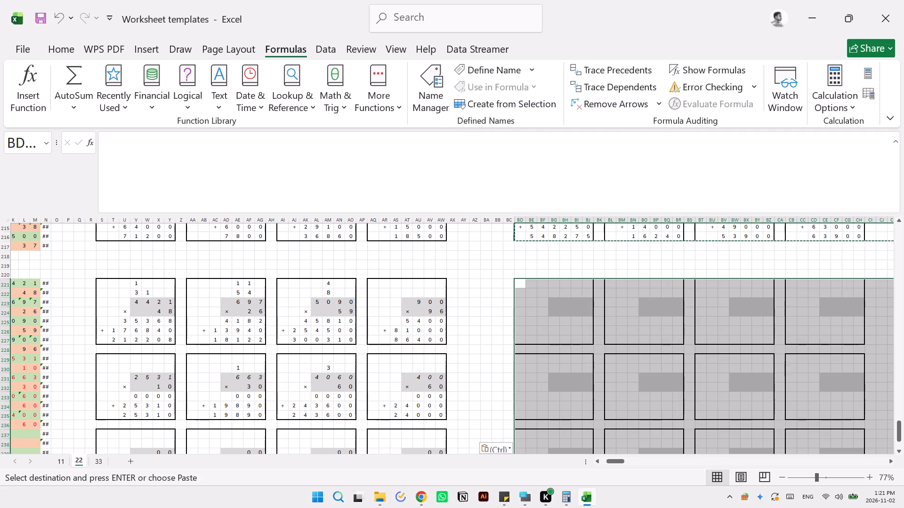
Paste only the formats of the copied grids BD194:EX216 again starting at FB221, beside the empty grids already placed there.
scroll(616, 352, "left", 7)
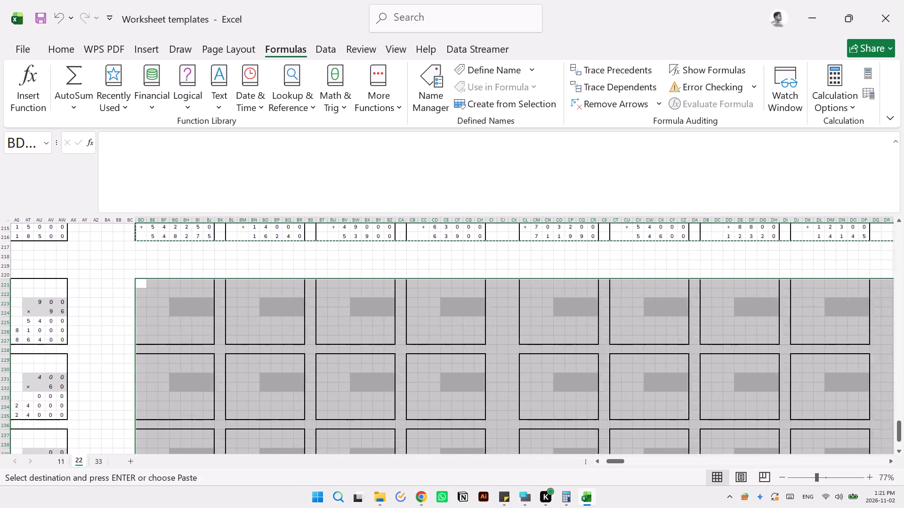
scroll(616, 352, "left", 3)
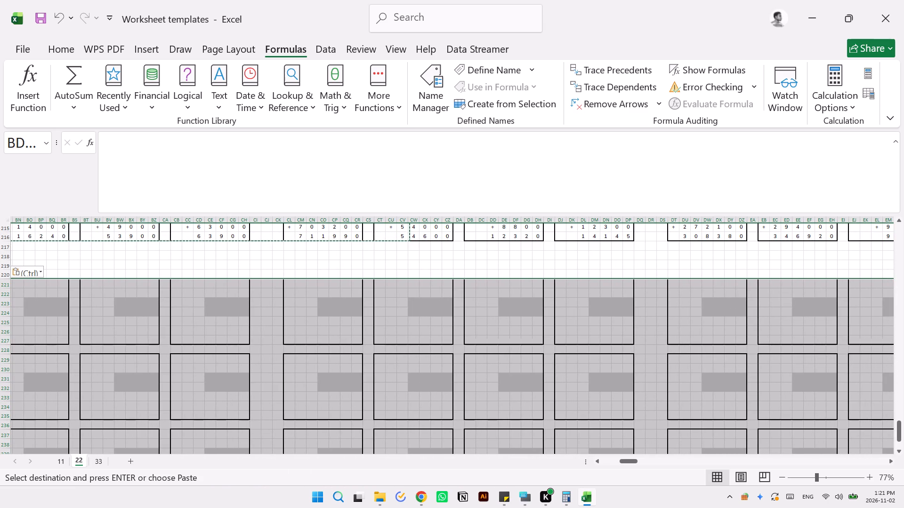
scroll(616, 352, "left", 5)
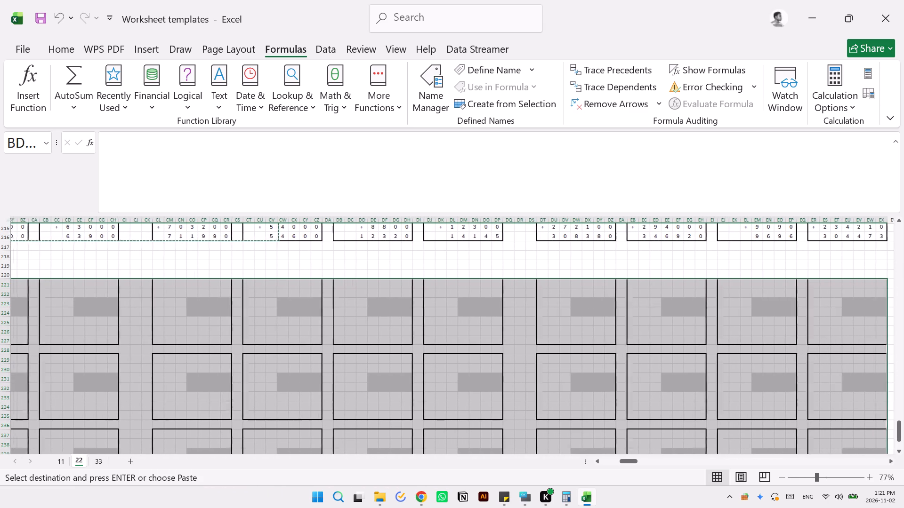
scroll(616, 352, "left", 7)
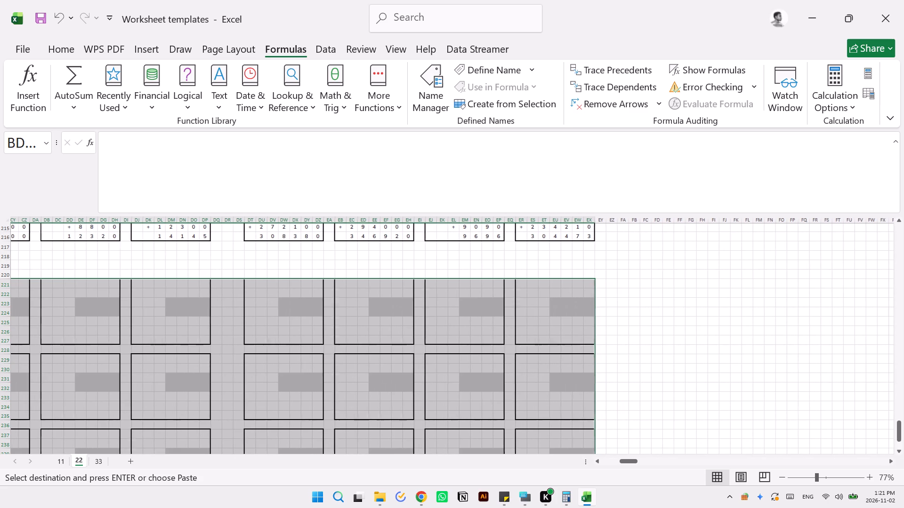
left_click(633, 285)
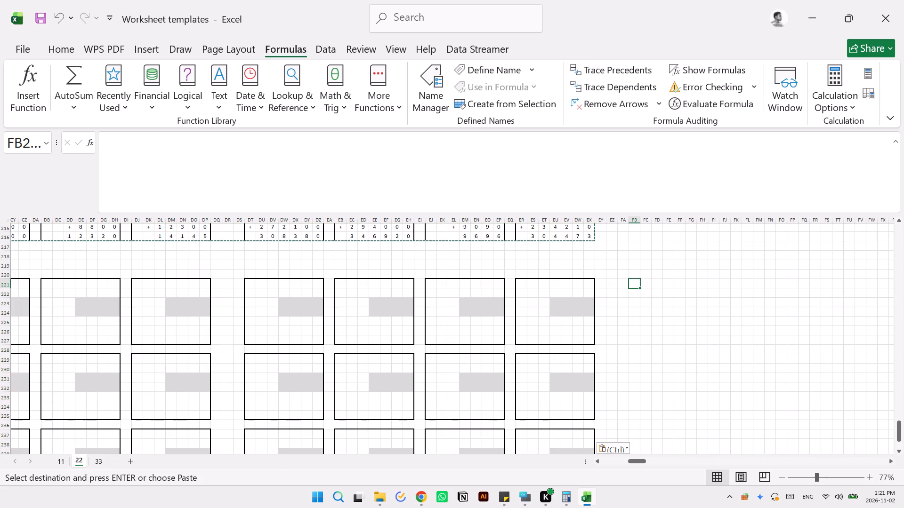
right_click(635, 283)
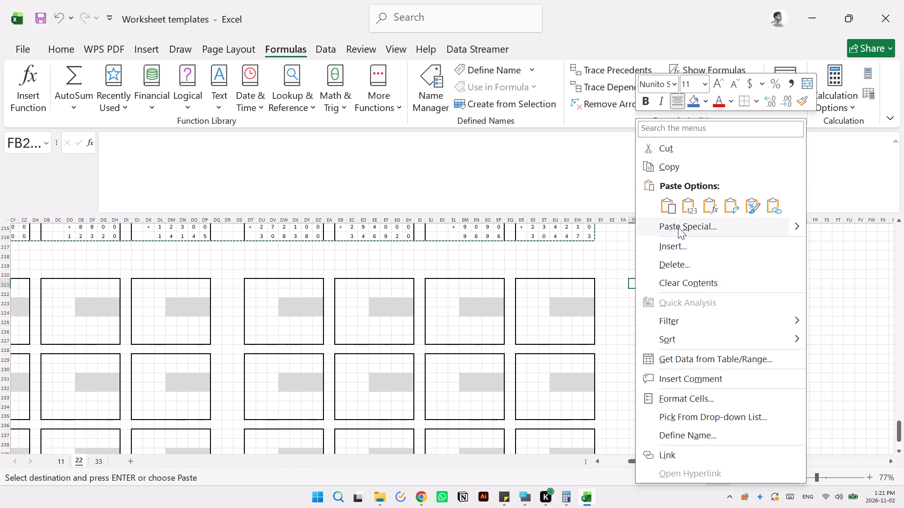
left_click(678, 227)
left_click(599, 207)
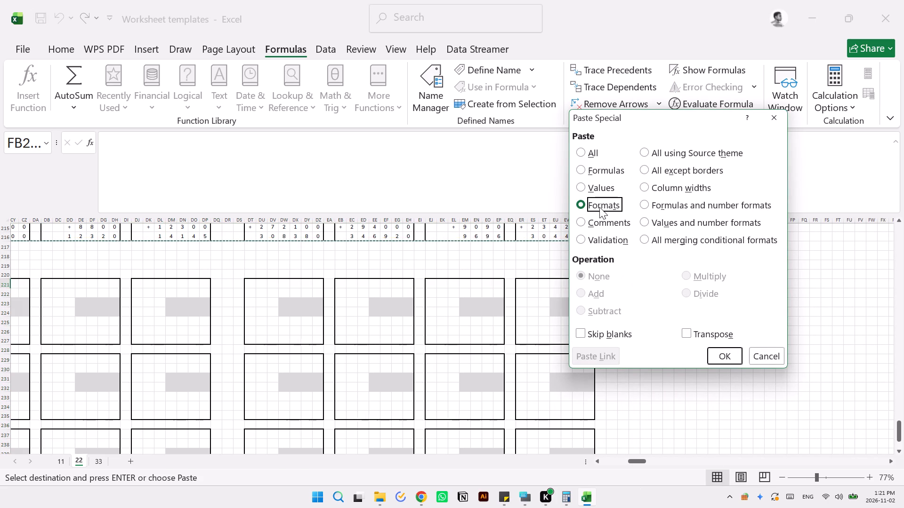
left_click(726, 357)
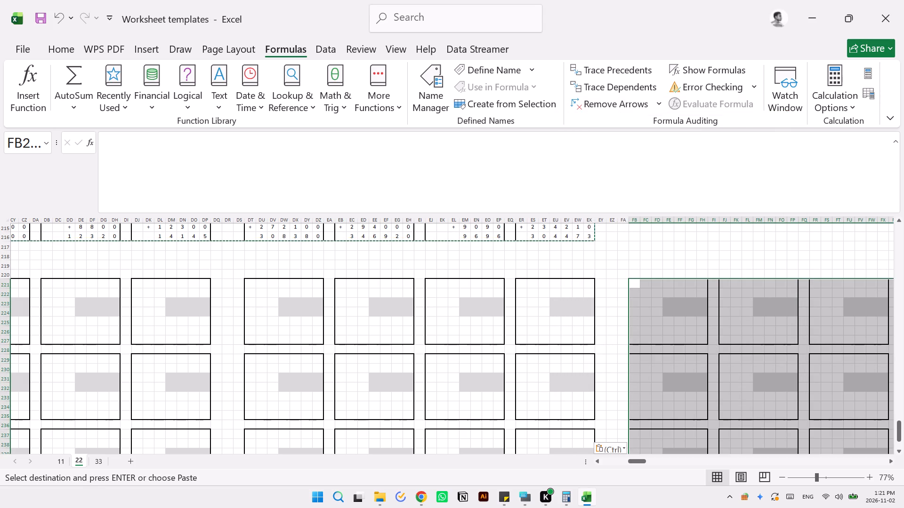
Review the newly pasted empty grids along rows 221 to 238 of sheet 22, from column FB onward.
scroll(726, 357, "left", 4)
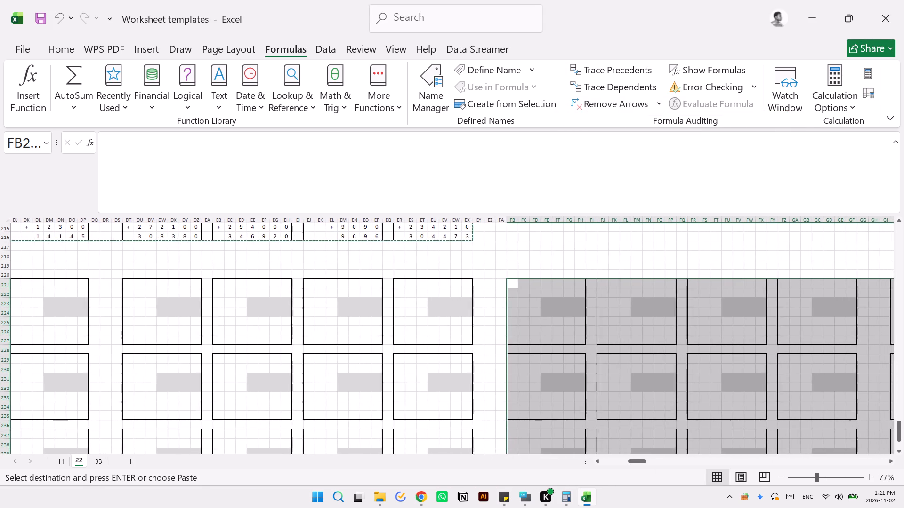
scroll(726, 357, "left", 3)
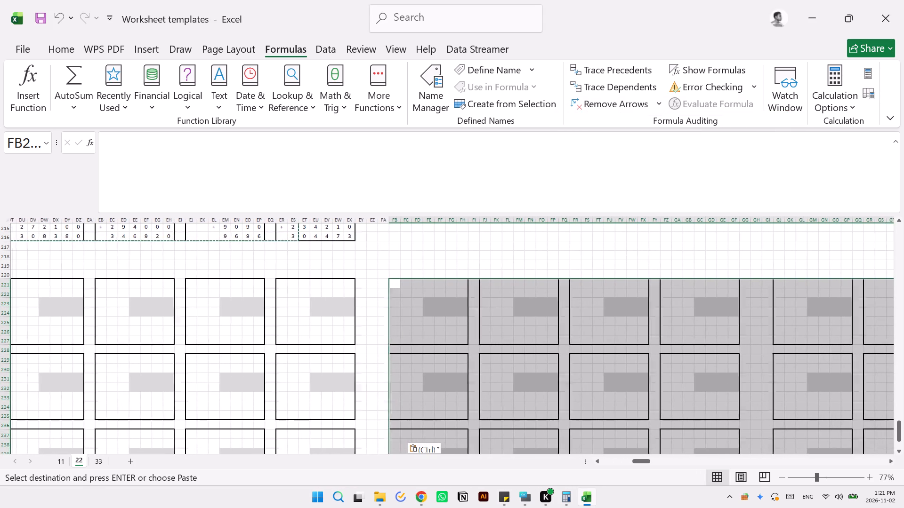
scroll(726, 357, "left", 4)
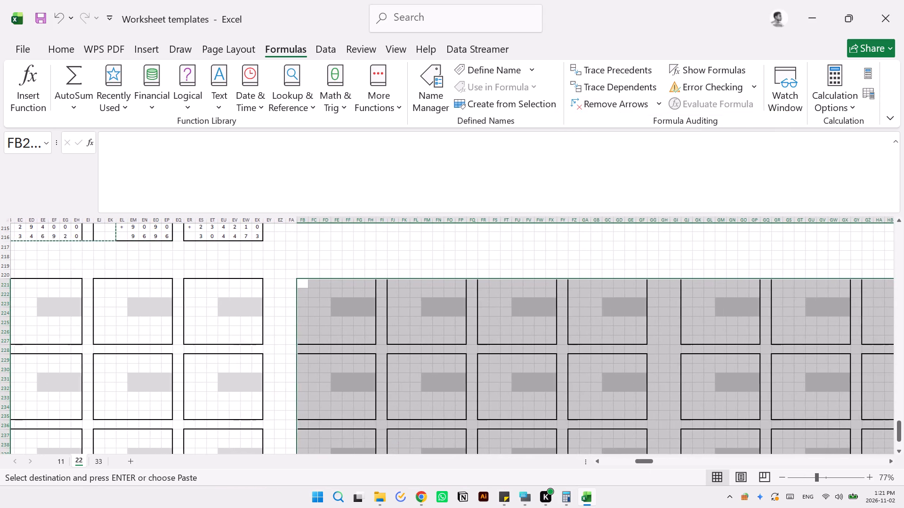
scroll(726, 357, "left", 4)
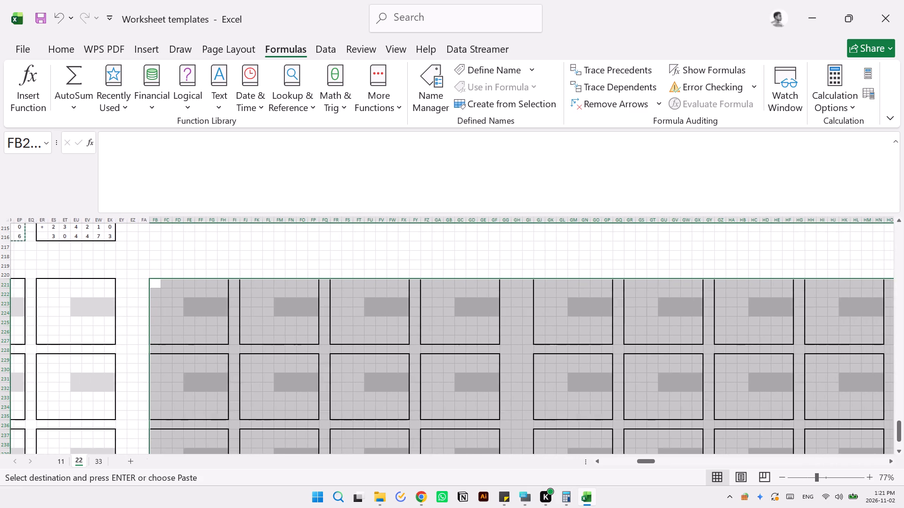
scroll(726, 357, "left", 5)
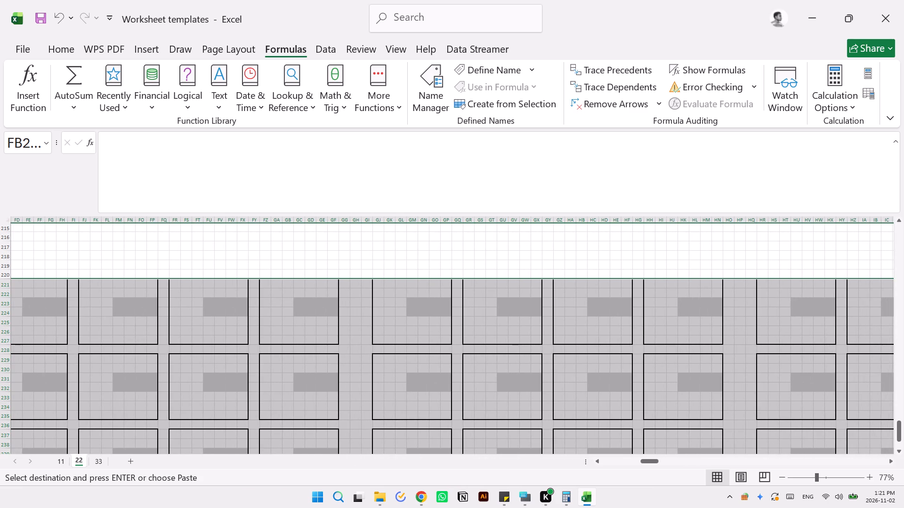
scroll(726, 357, "left", 4)
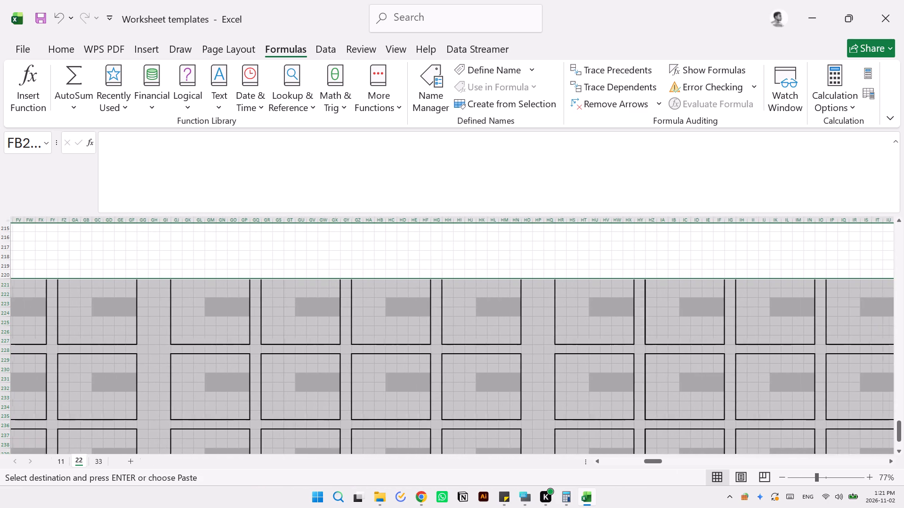
scroll(726, 357, "left", 3)
scroll(726, 357, "right", 4)
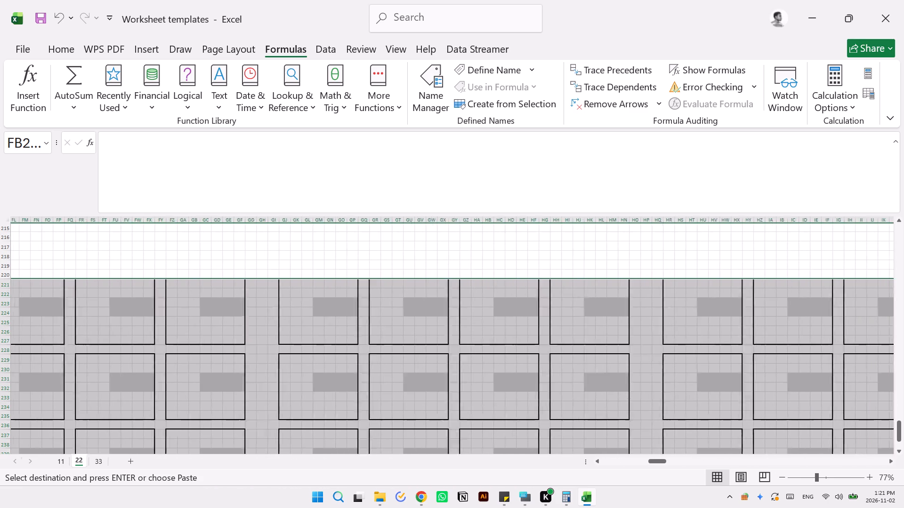
scroll(726, 357, "right", 7)
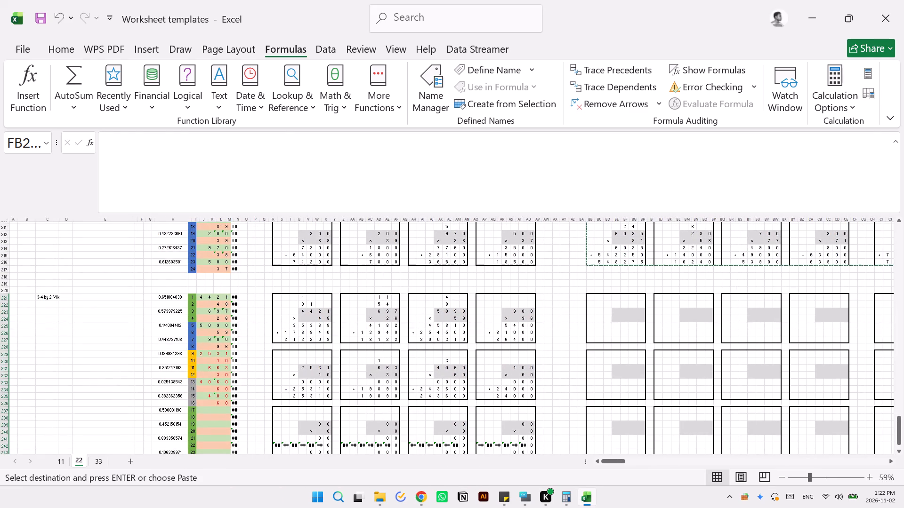
Examine the 3-4 by 2 Mix section's problem list and grids against the regrouping and zero-in-multiplicand sections above it.
scroll(726, 357, "down", 1)
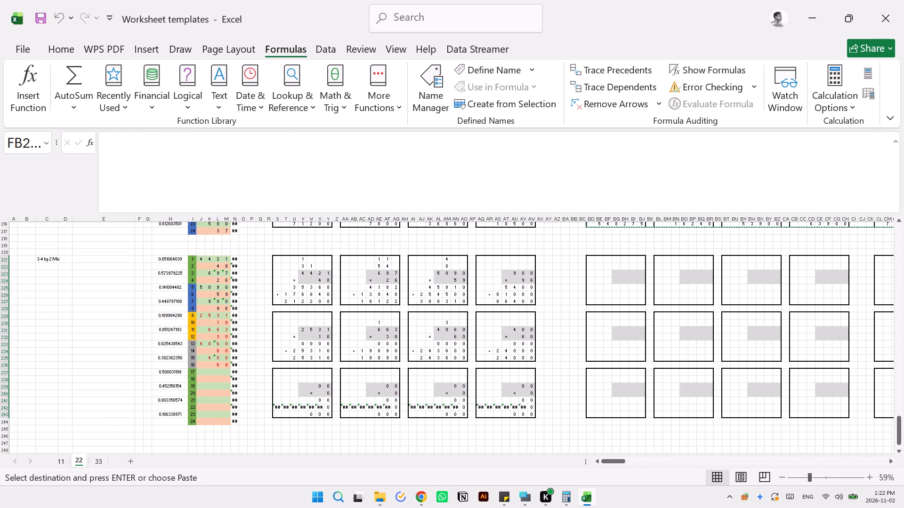
scroll(726, 357, "down", 1)
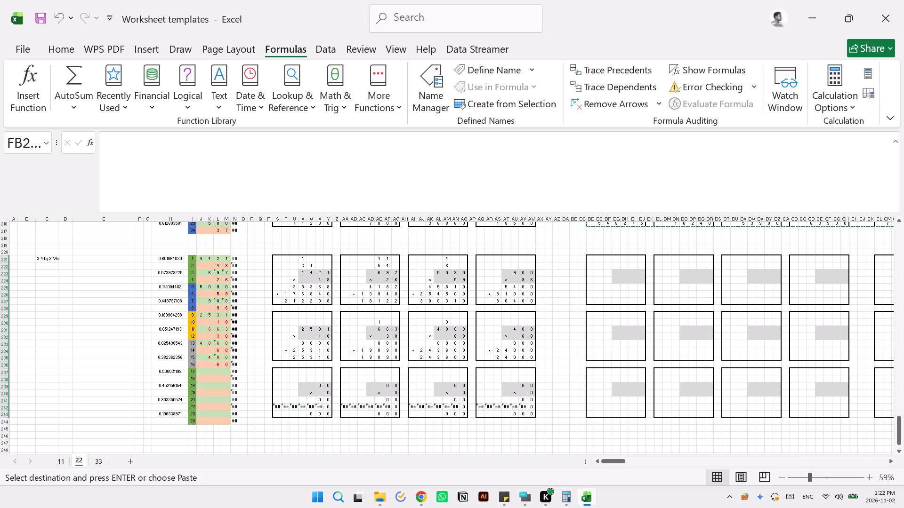
scroll(726, 357, "down", 1)
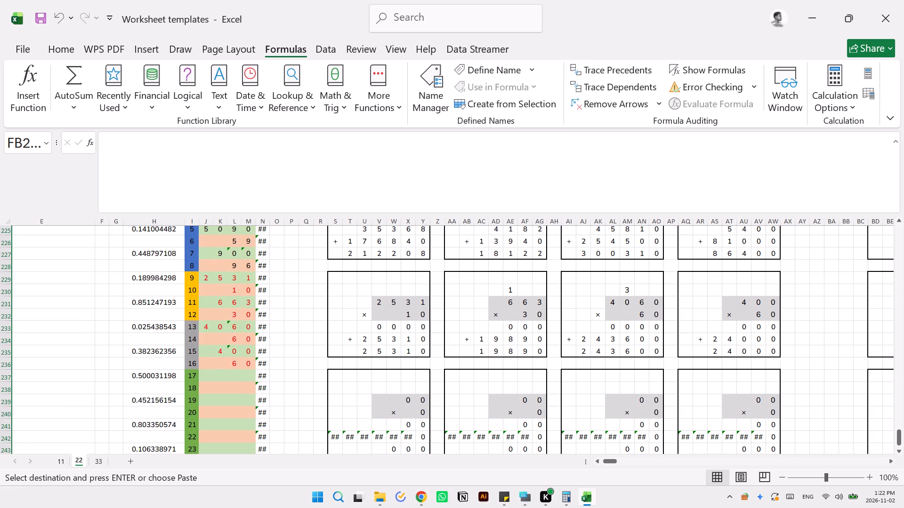
scroll(327, 389, "up", 2)
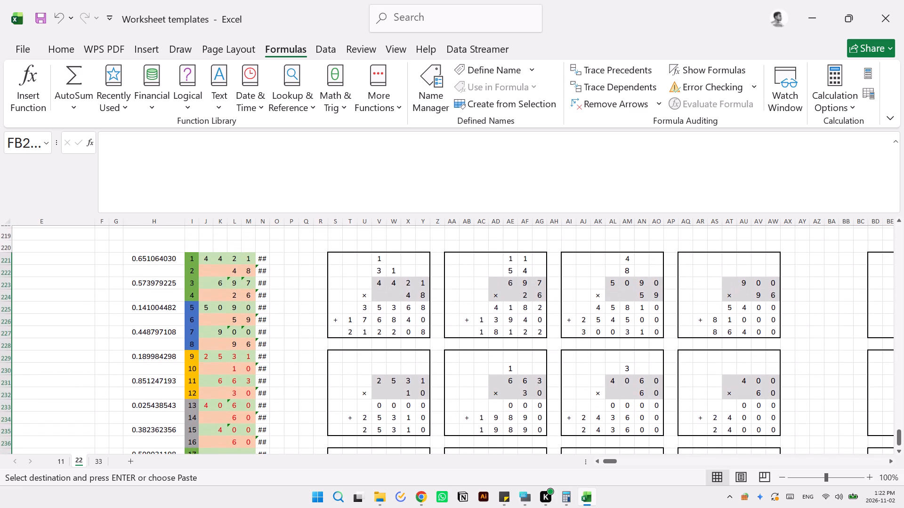
scroll(327, 389, "up", 2)
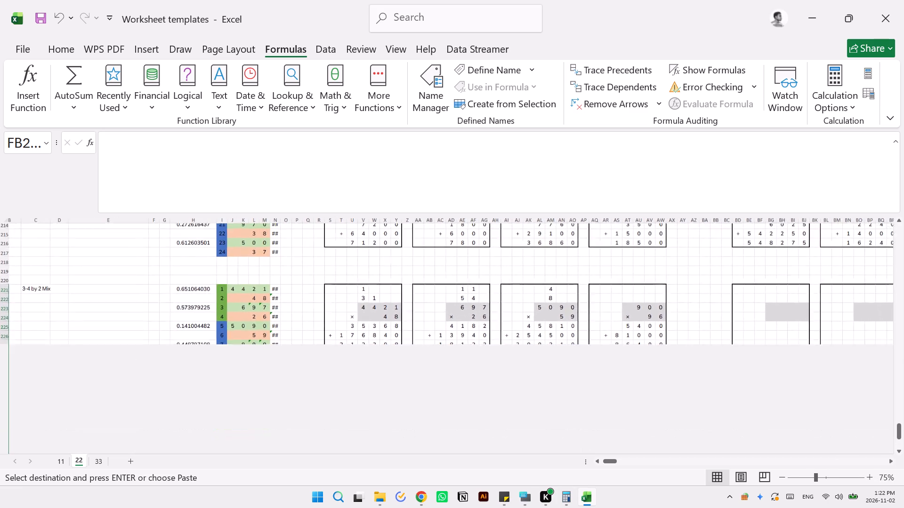
scroll(327, 389, "up", 3)
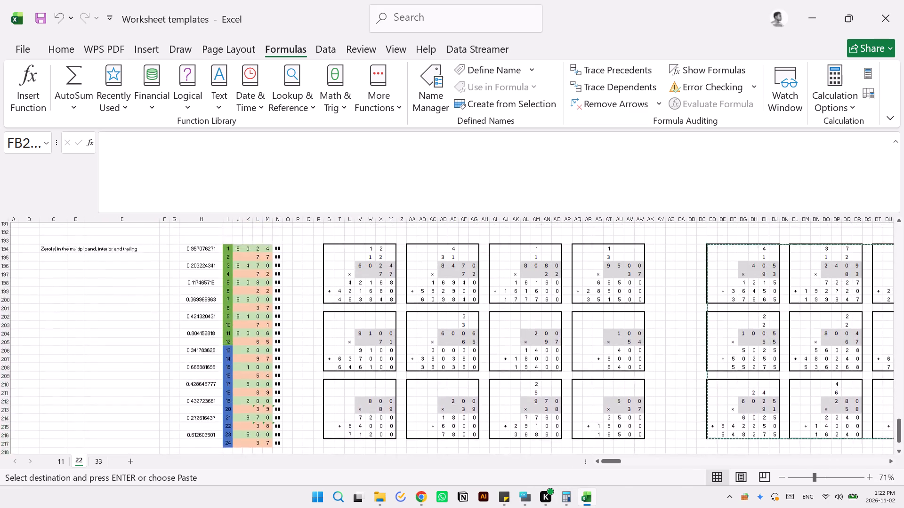
scroll(327, 389, "up", 2)
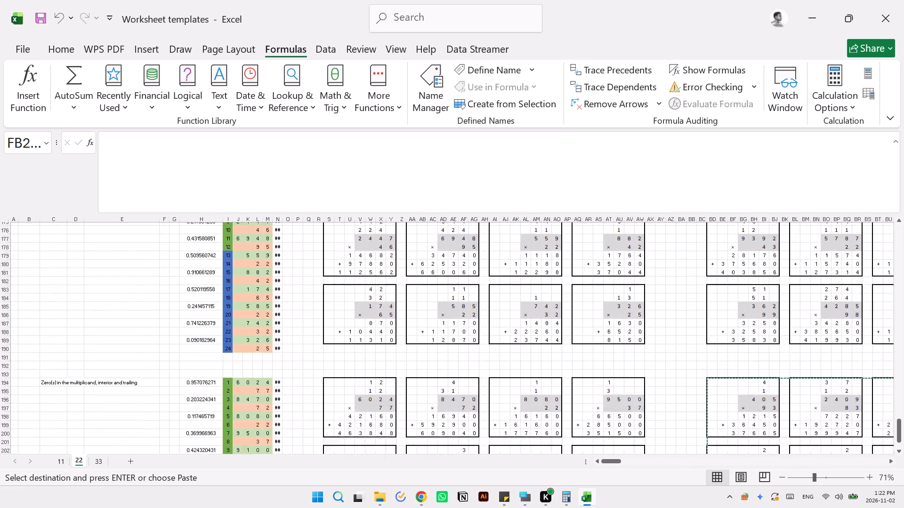
scroll(327, 389, "up", 2)
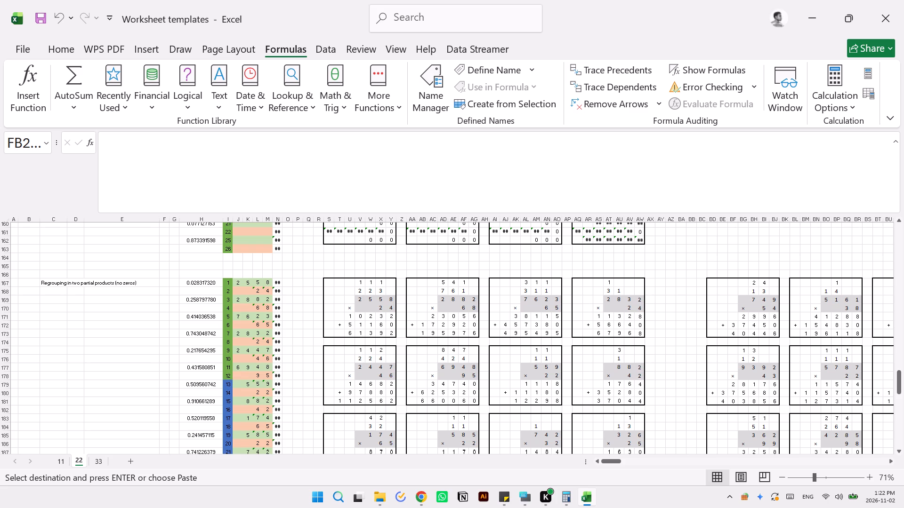
scroll(327, 389, "down", 2)
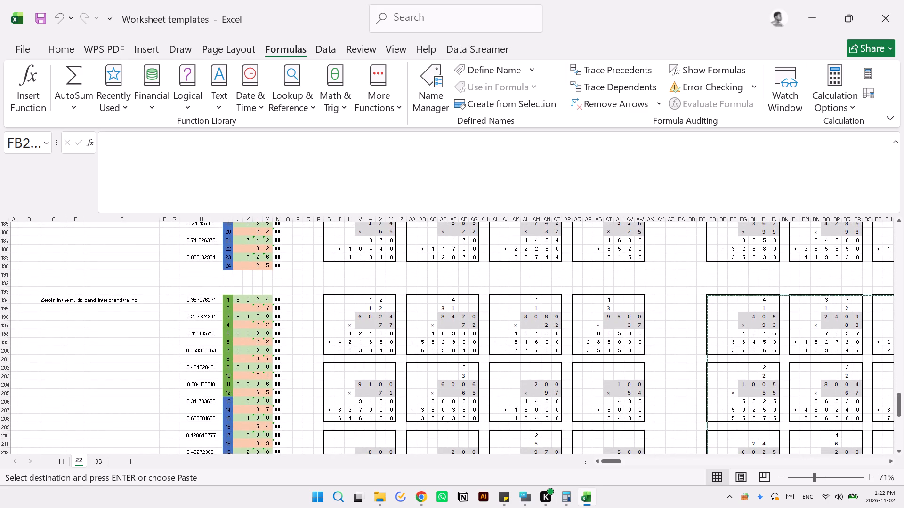
scroll(327, 389, "up", 3)
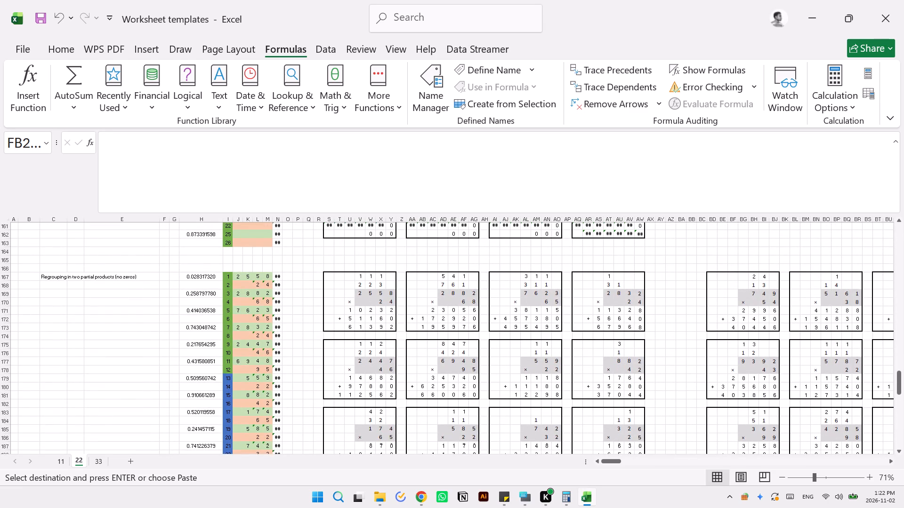
scroll(327, 389, "down", 3)
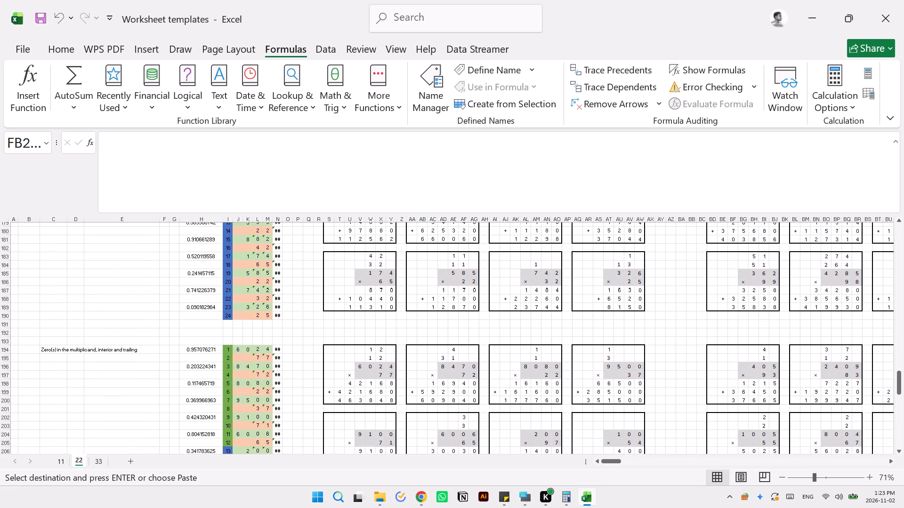
scroll(327, 389, "down", 3)
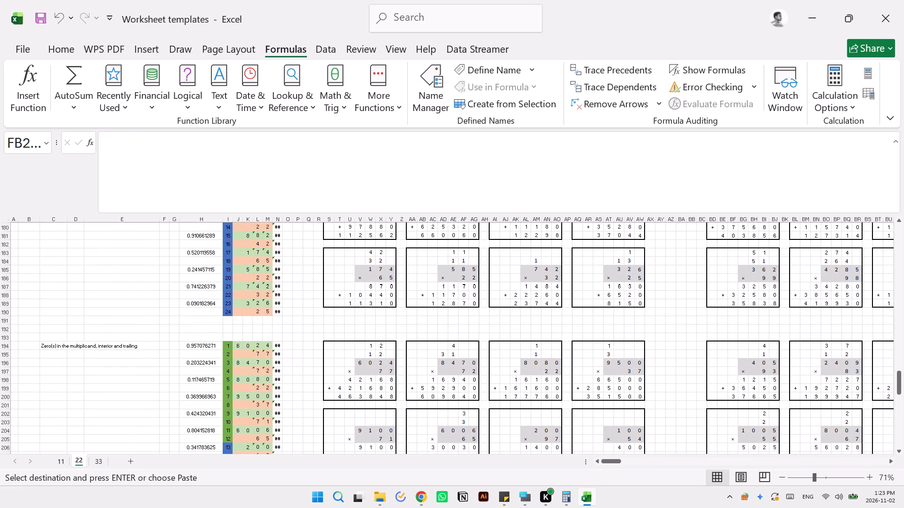
scroll(327, 389, "down", 3)
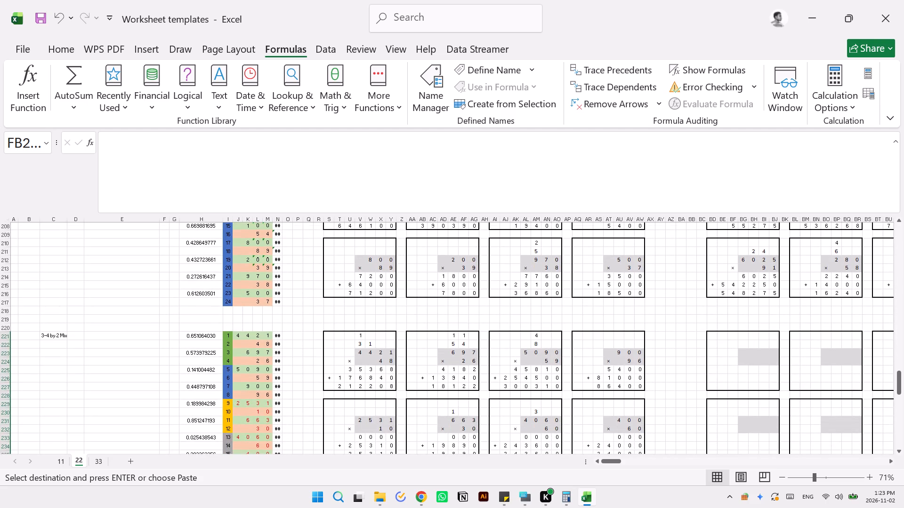
scroll(327, 389, "down", 1)
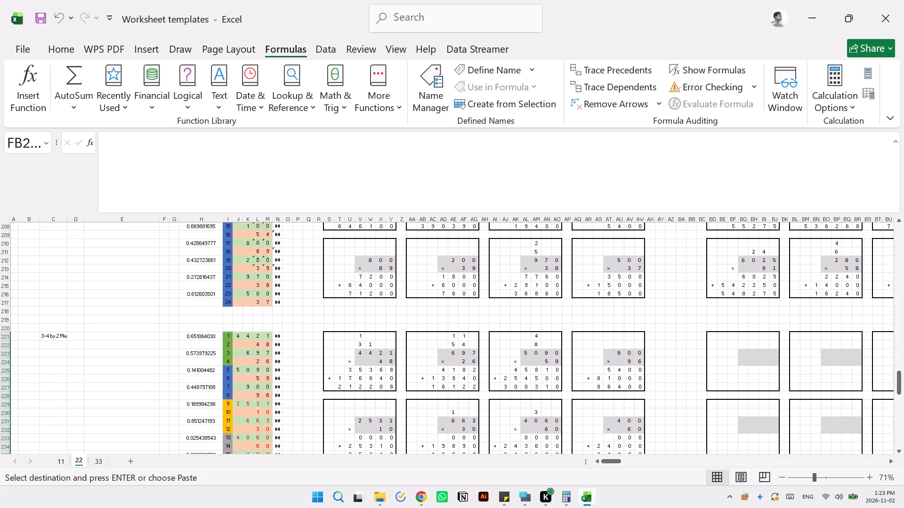
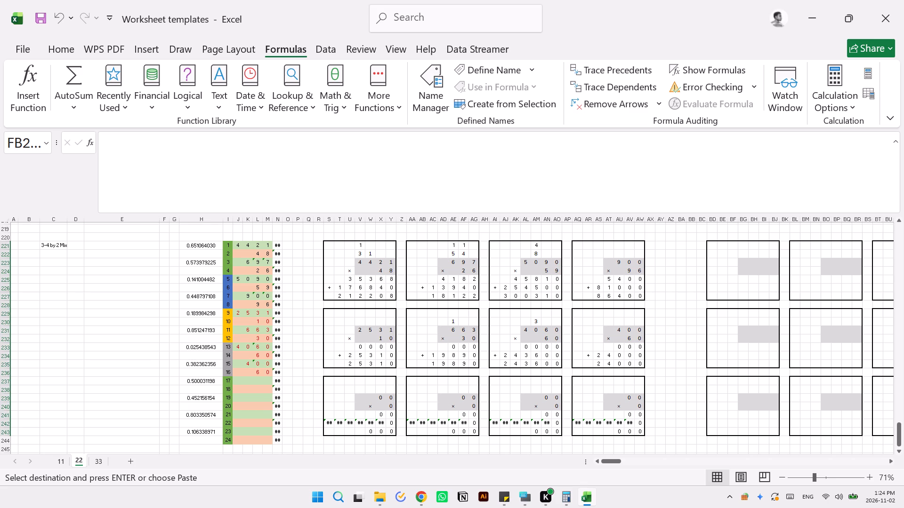
scroll(239, 363, "up", 1)
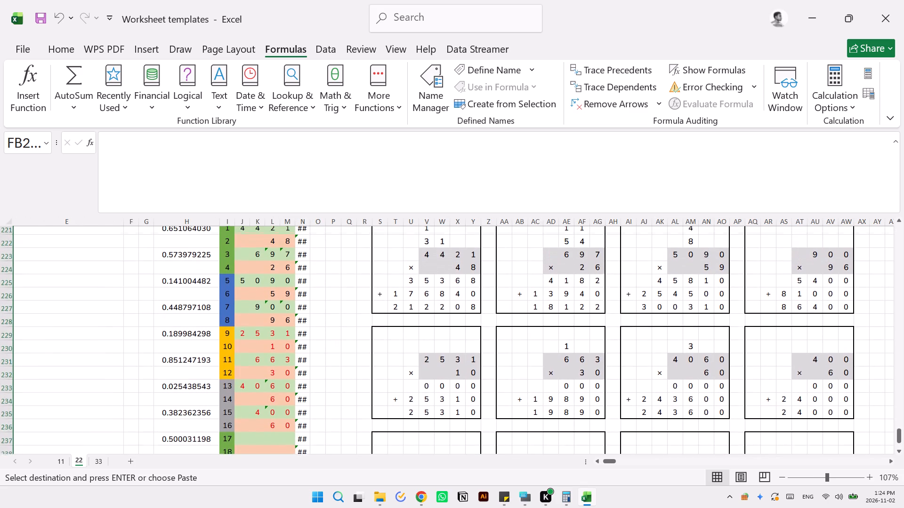
scroll(239, 363, "up", 1)
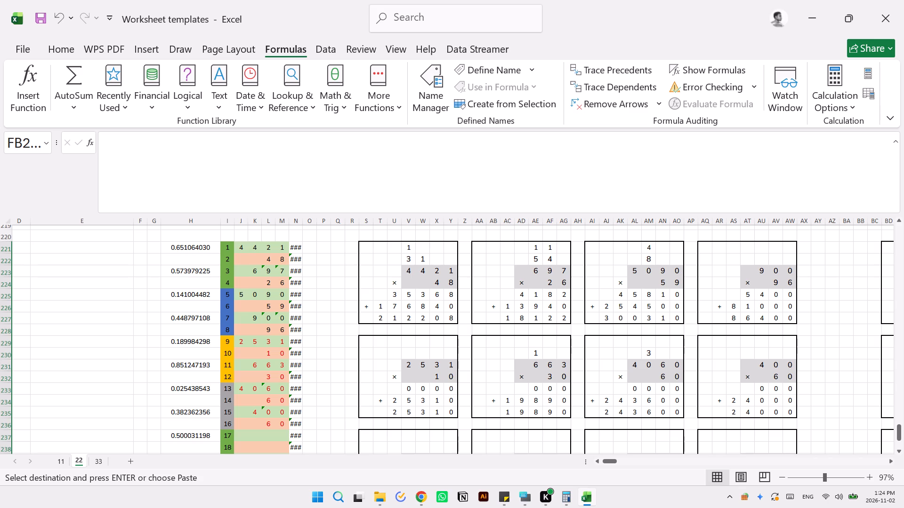
left_click(280, 388)
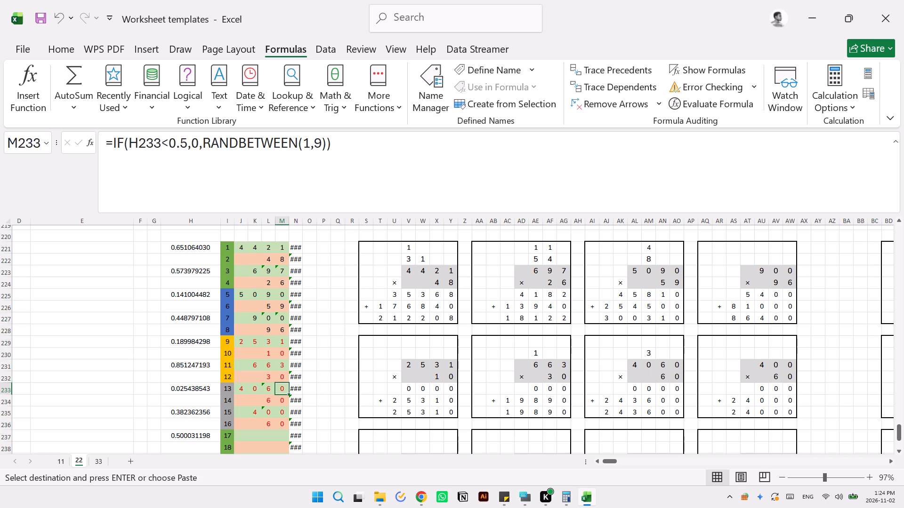
scroll(333, 360, "down", 1)
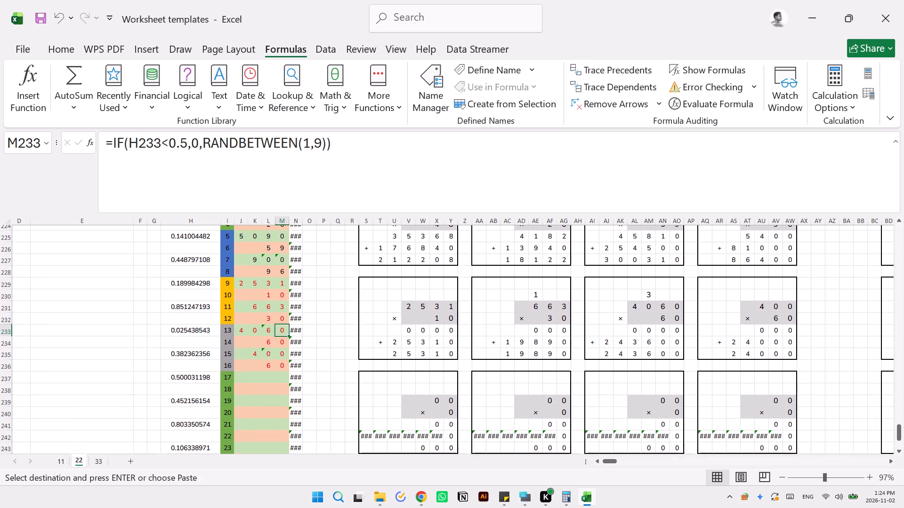
scroll(333, 360, "down", 1)
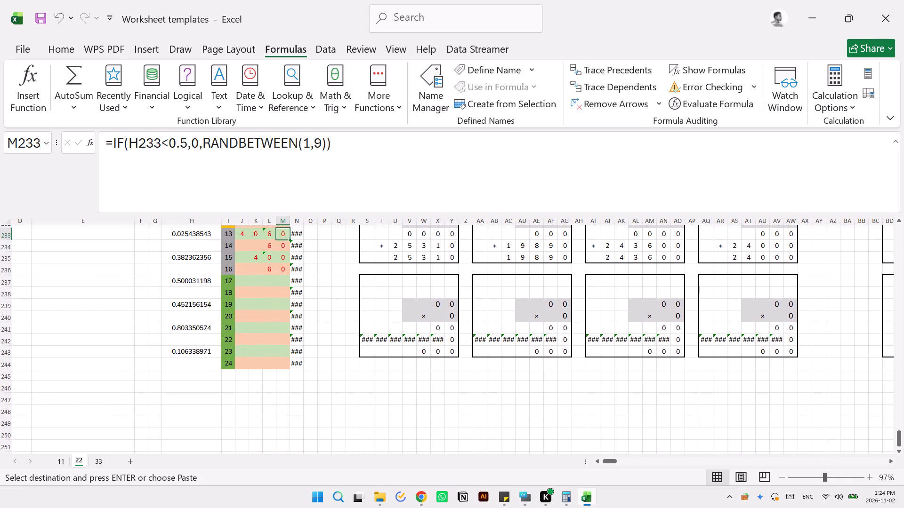
scroll(333, 360, "up", 4)
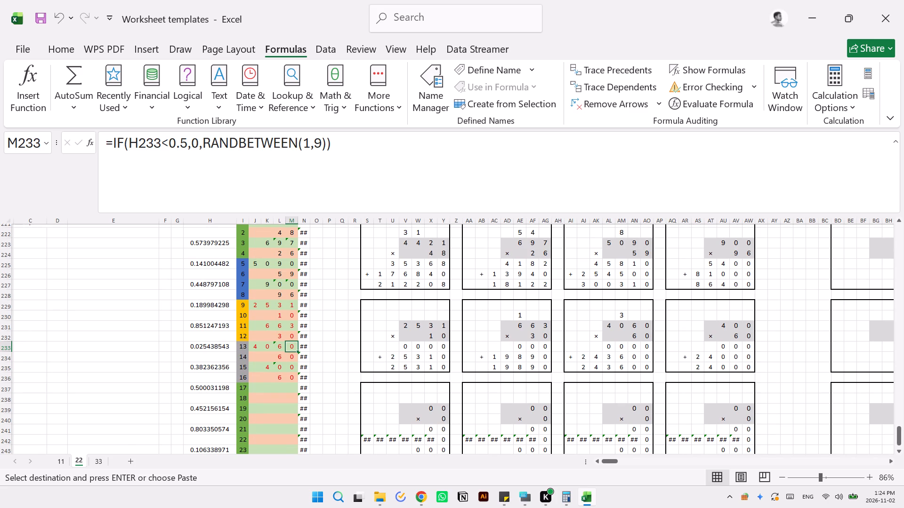
Copy the problem digits J225:M236 in the 3-4 by 2 Mix list and paste them with formulas and formatting starting at J233.
left_click_drag(253, 263, 290, 377)
scroll(395, 320, "up", 1)
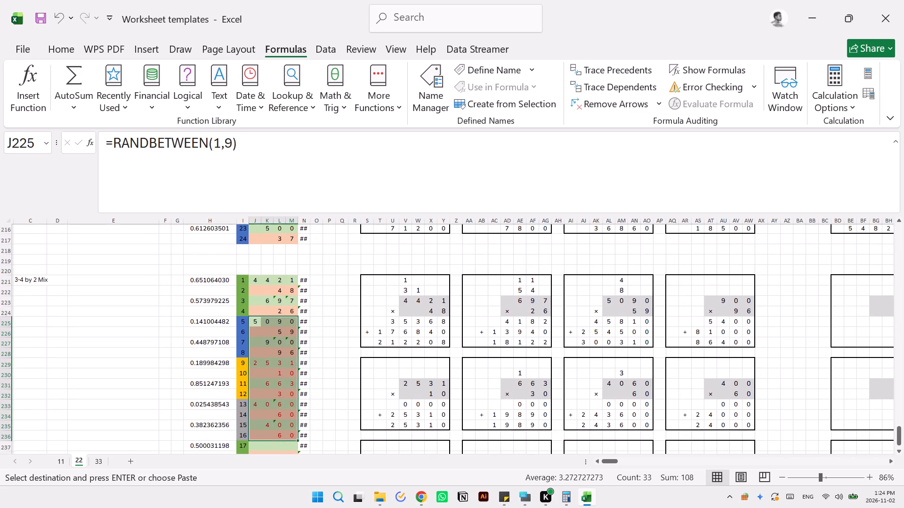
scroll(395, 320, "up", 3)
scroll(395, 320, "down", 1)
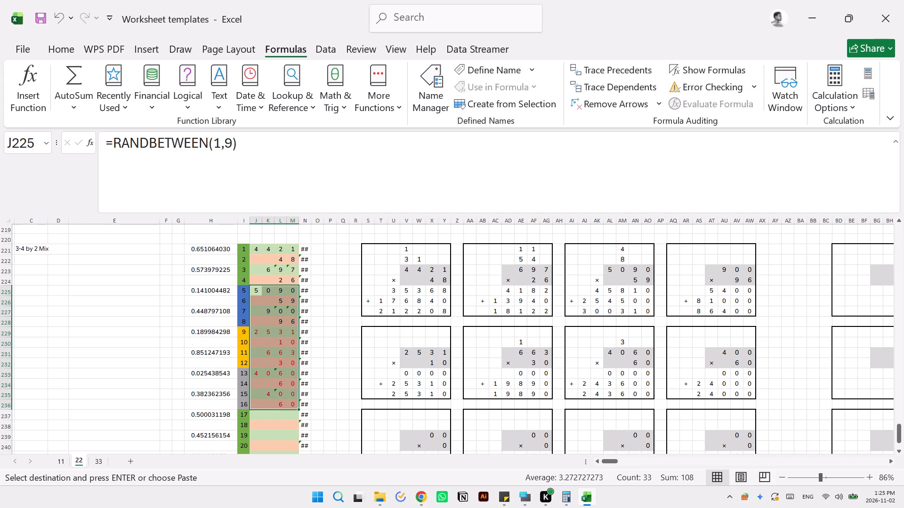
scroll(395, 320, "up", 2)
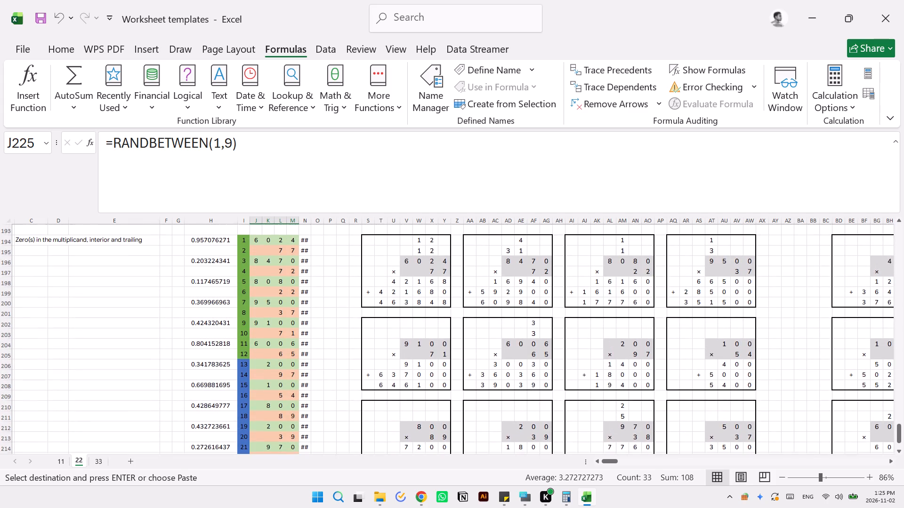
scroll(395, 320, "down", 1)
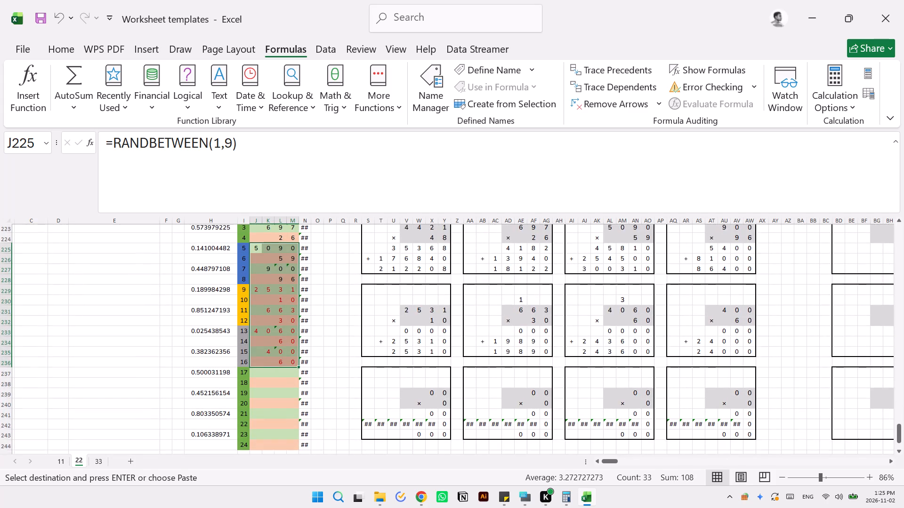
scroll(395, 320, "down", 1)
key("ctrl+c")
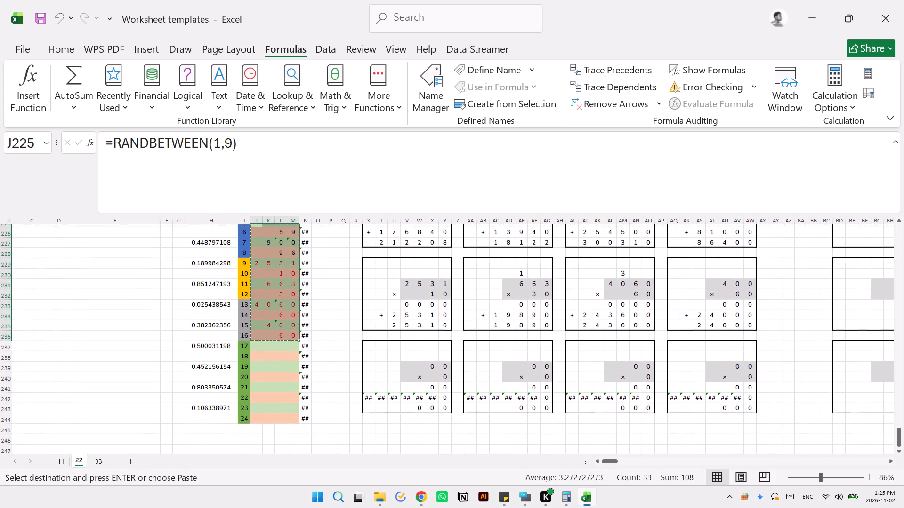
scroll(395, 320, "up", 1)
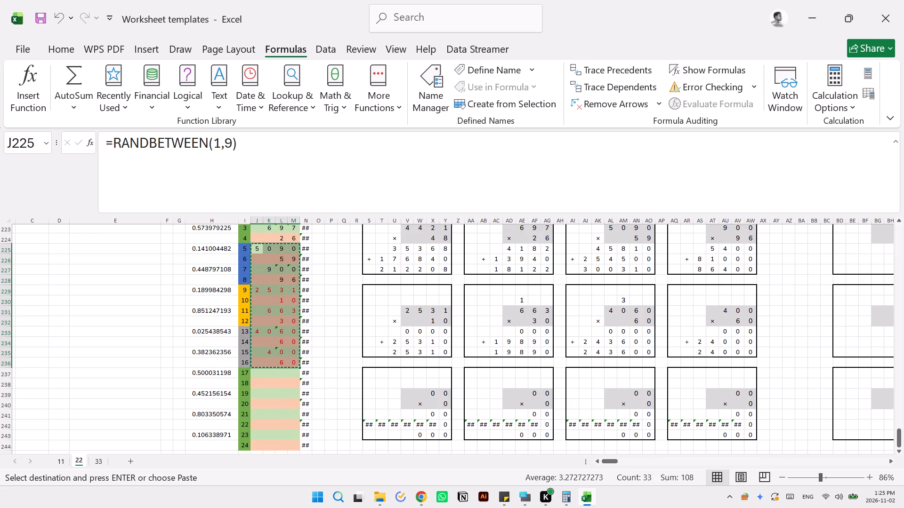
scroll(395, 320, "up", 1)
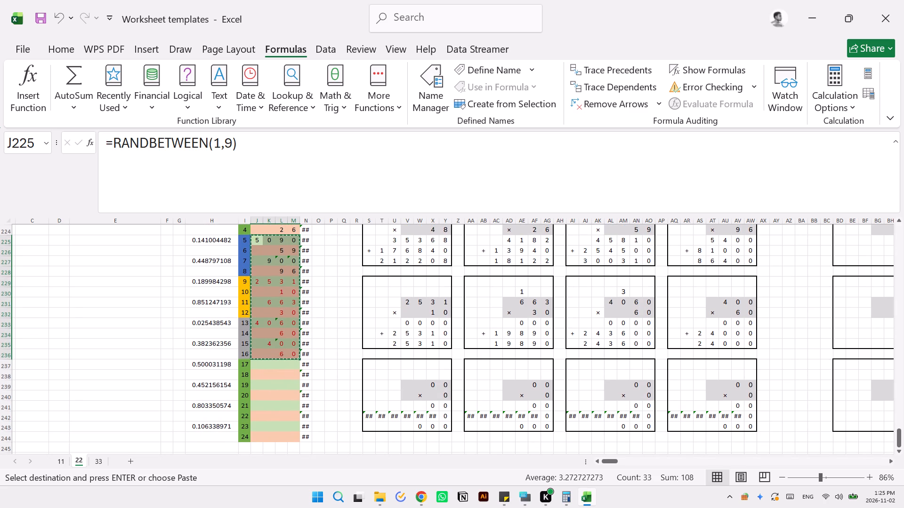
scroll(395, 320, "up", 1)
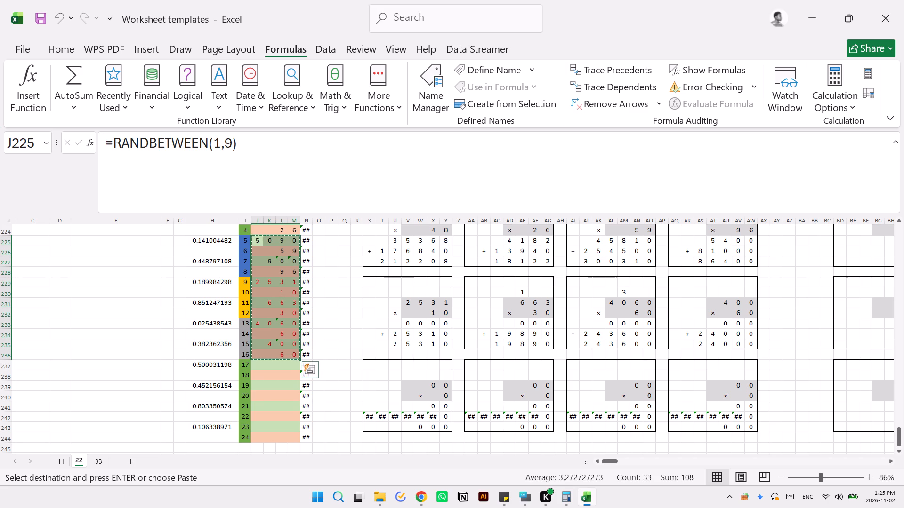
left_click(256, 325)
right_click(256, 325)
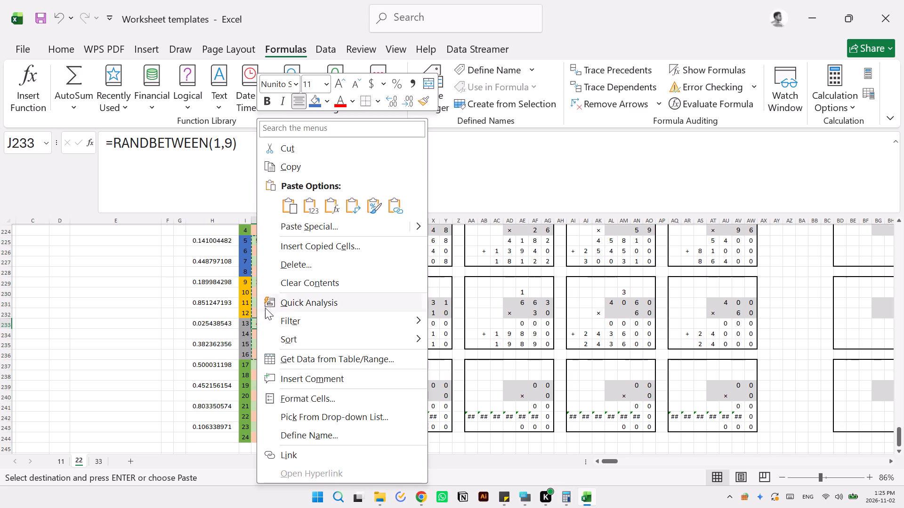
left_click(292, 204)
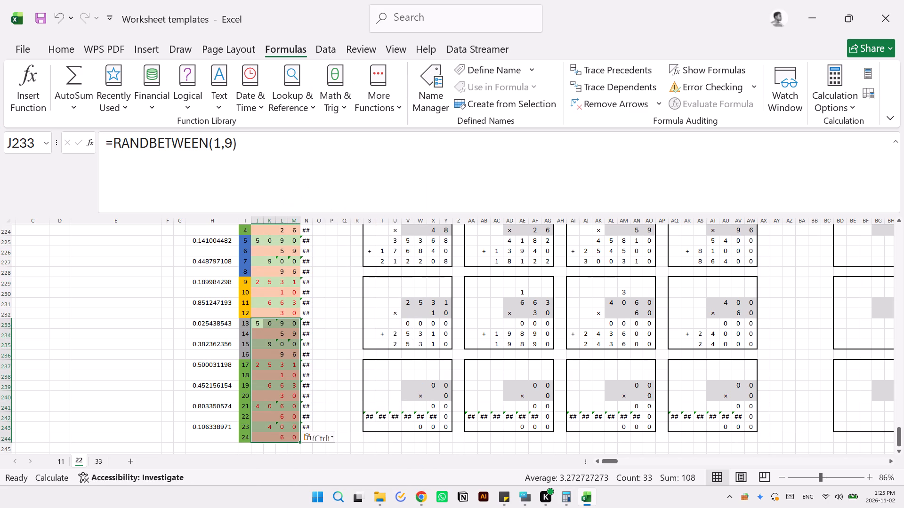
Replace the contents of J225:M232 with two copies of the first two problems, J221:M224, starting at J225 and J229.
scroll(299, 295, "up", 2)
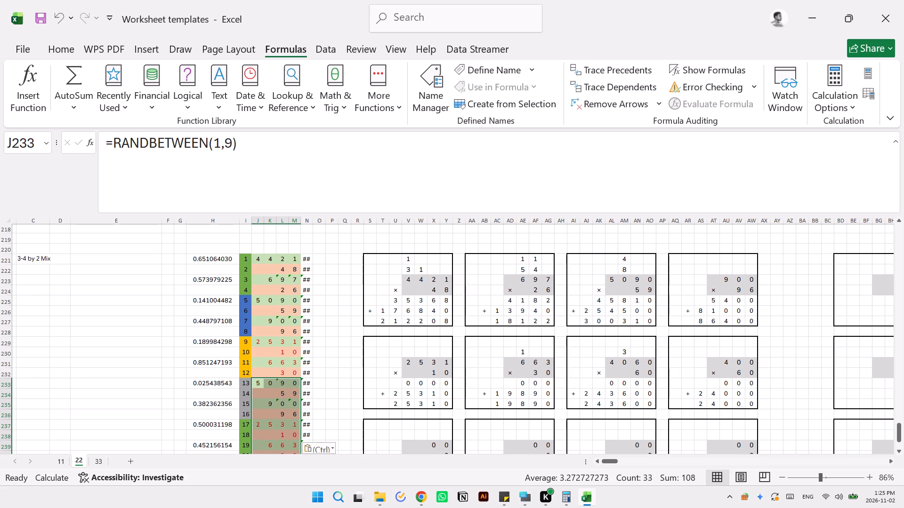
left_click_drag(257, 300, 290, 370)
key("Delete")
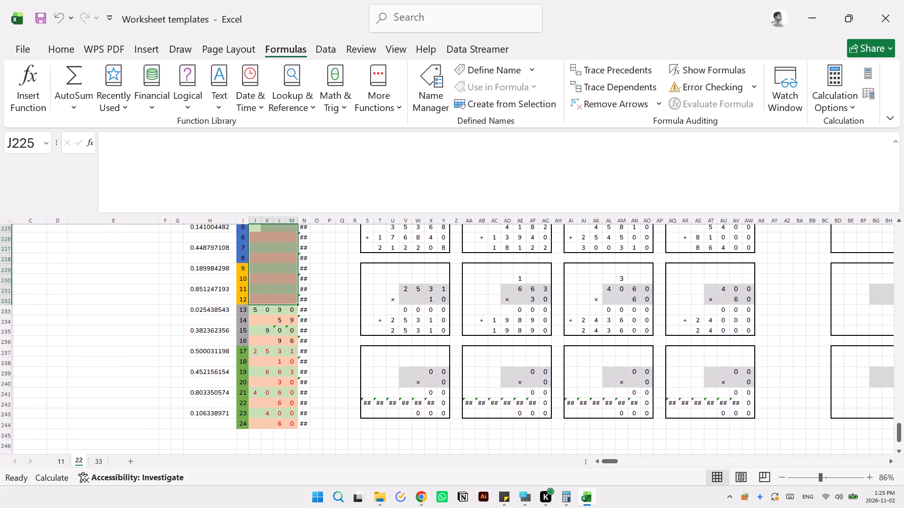
scroll(363, 328, "up", 1)
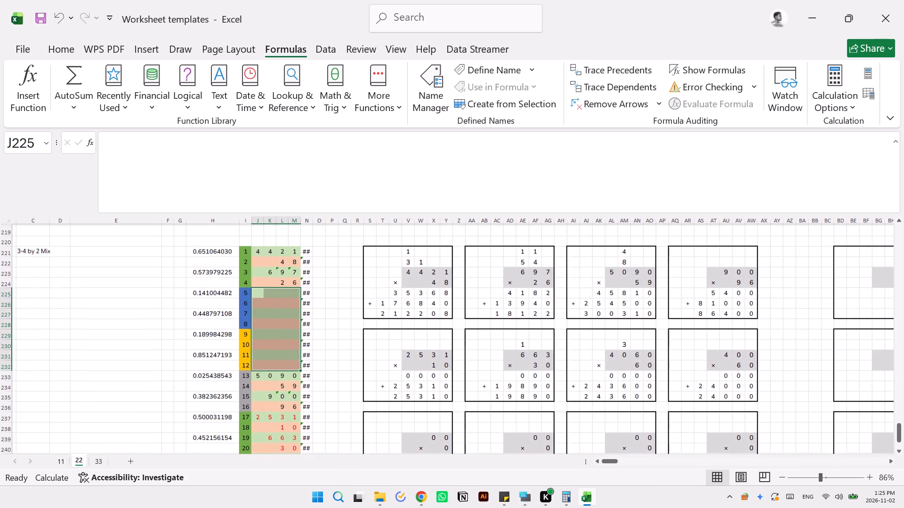
left_click_drag(255, 251, 279, 271)
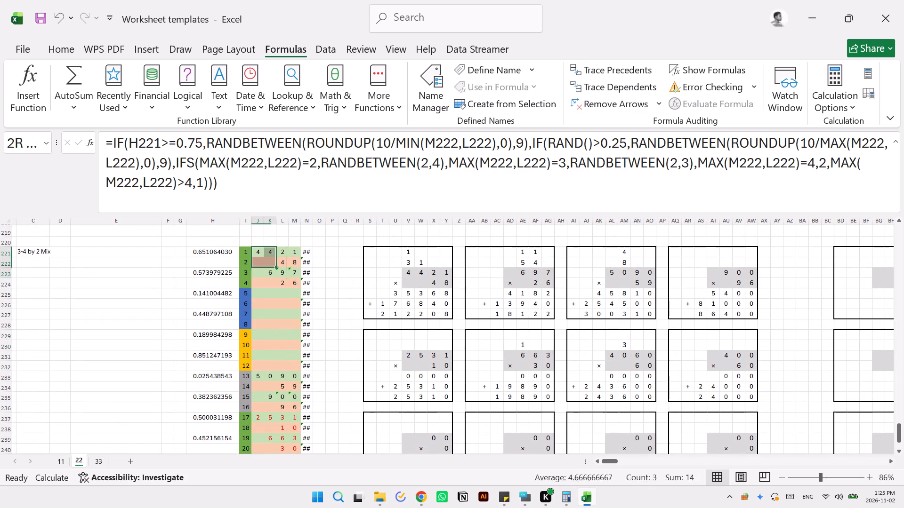
left_click_drag(279, 271, 296, 282)
key("ctrl+c")
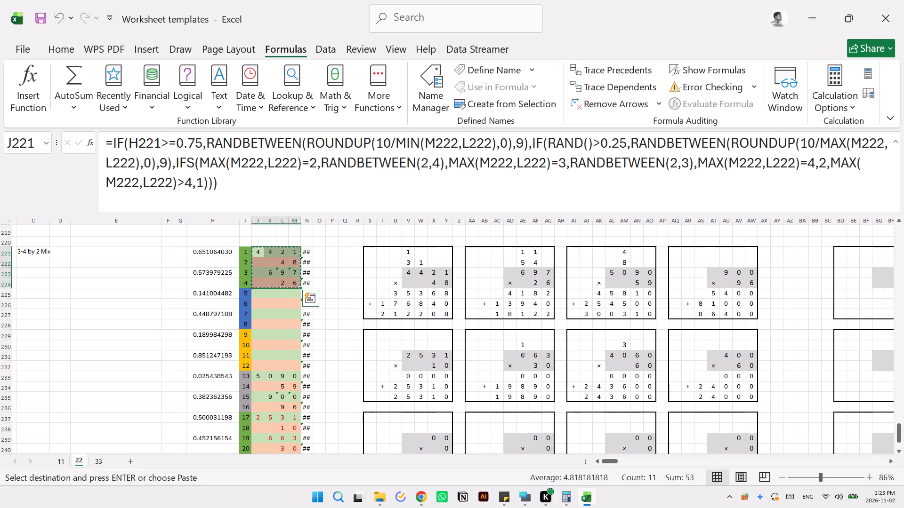
left_click(255, 292)
key("ctrl+v")
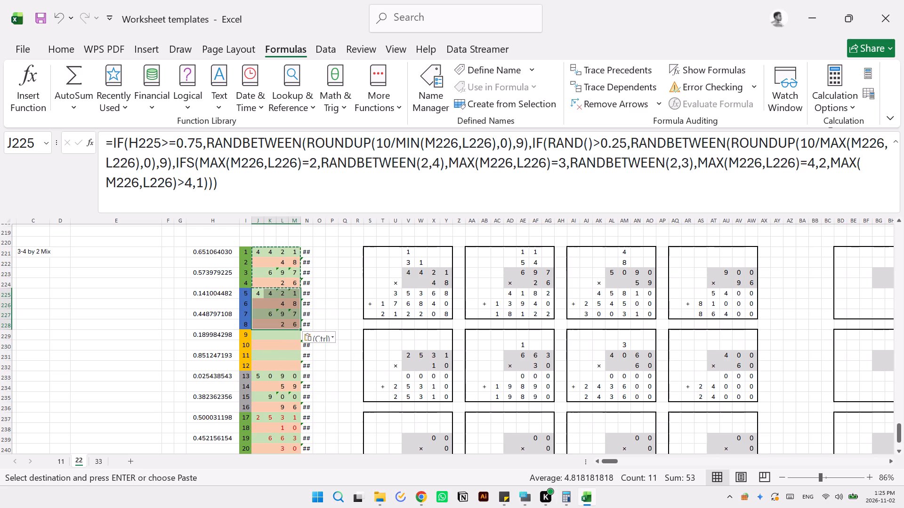
left_click(257, 335)
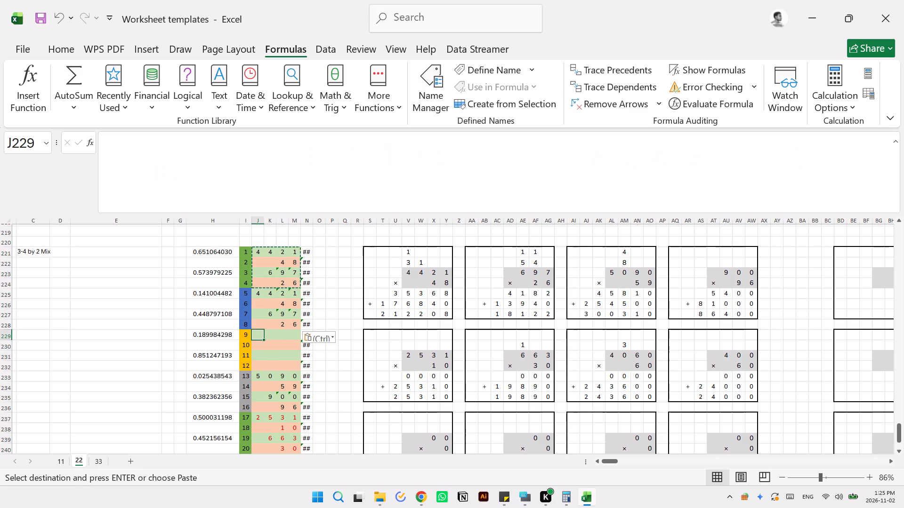
key("ctrl+v")
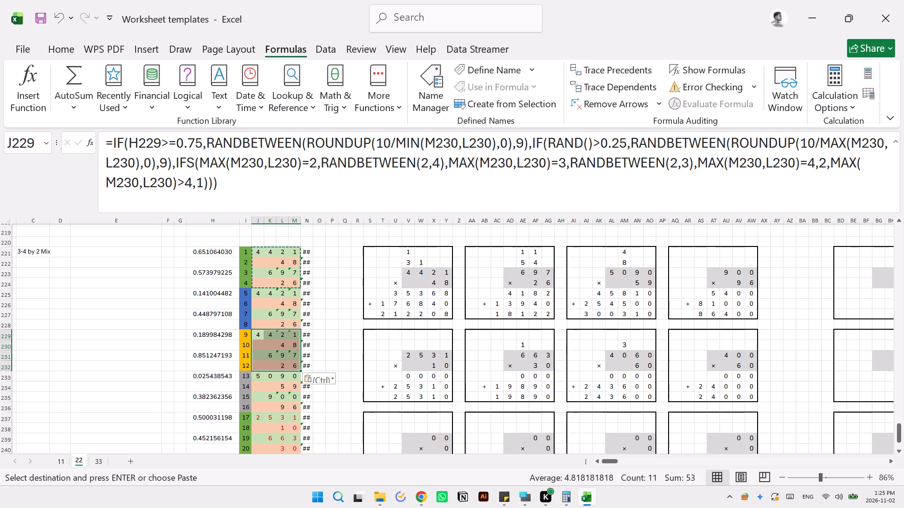
Fill the number labels 17 to 20 (I237:I240) of the 3-4 by 2 Mix list with the orange theme colour.
scroll(332, 349, "down", 1)
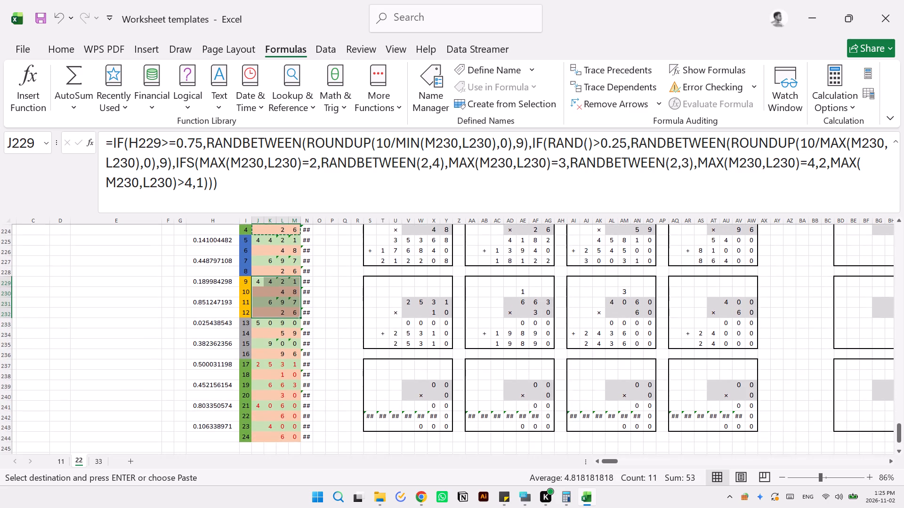
scroll(332, 349, "down", 2)
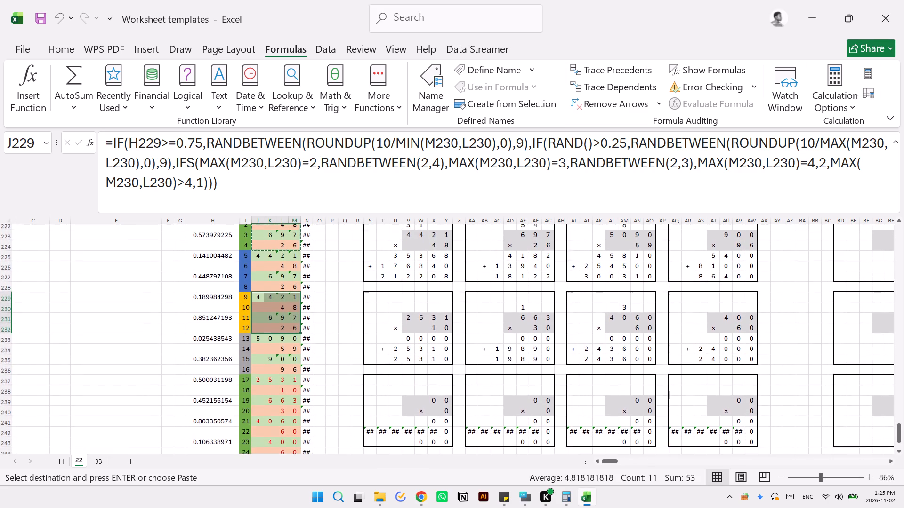
scroll(332, 349, "down", 3)
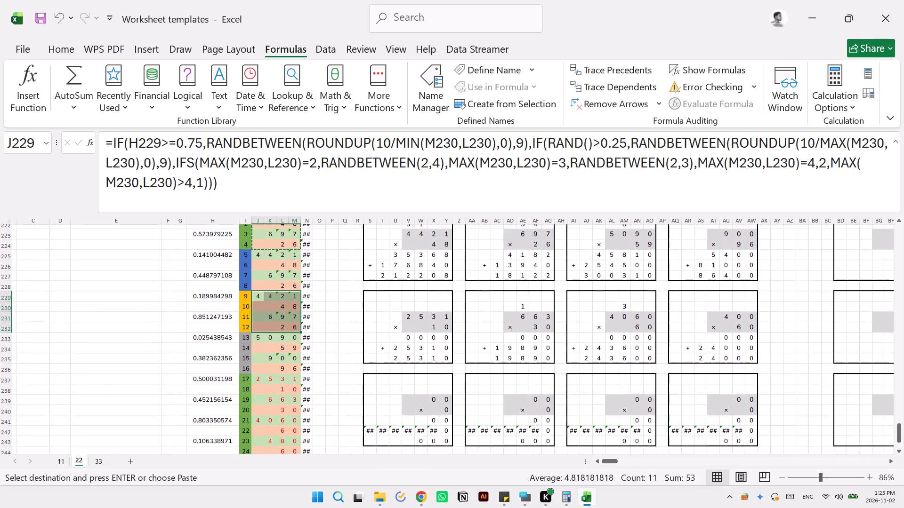
scroll(332, 349, "down", 1)
left_click_drag(244, 349, 246, 381)
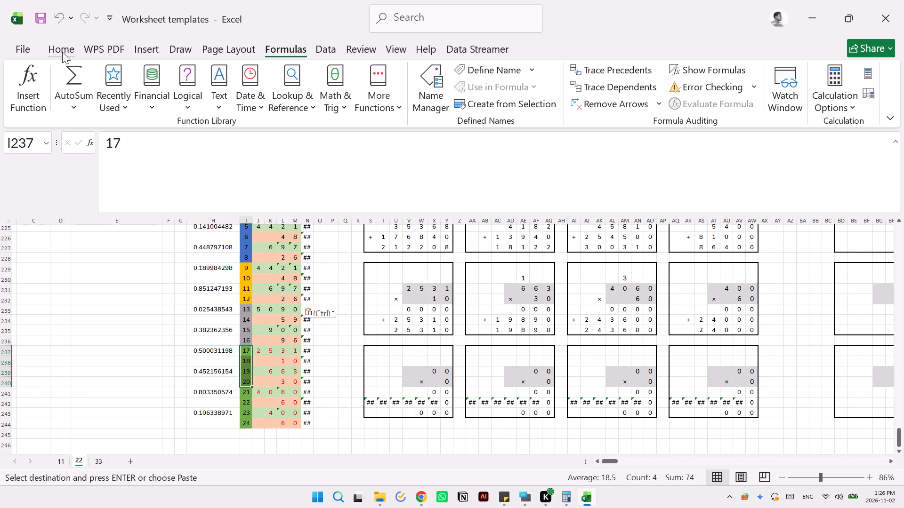
left_click(62, 52)
left_click(124, 104)
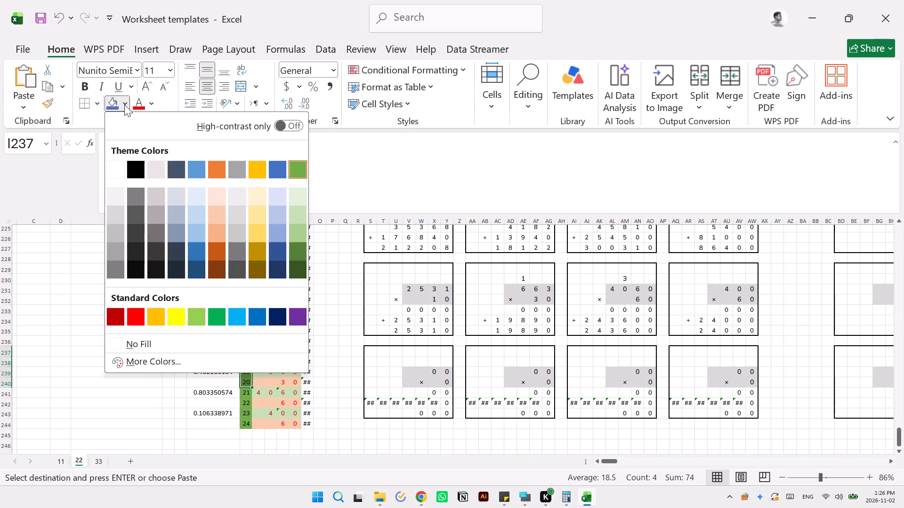
left_click(216, 167)
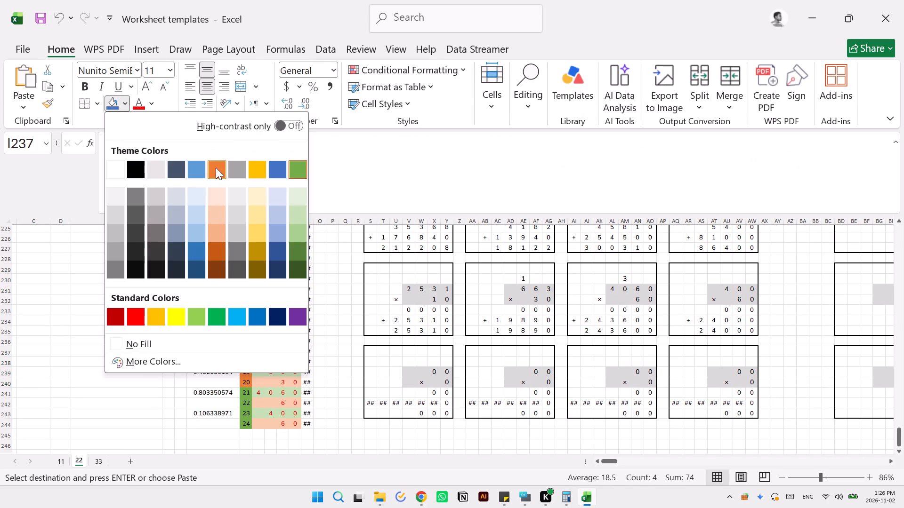
Fill the number labels 21 to 24 (I241:I244) of the 3-4 by 2 Mix list with the light blue theme colour.
left_click_drag(246, 391, 247, 426)
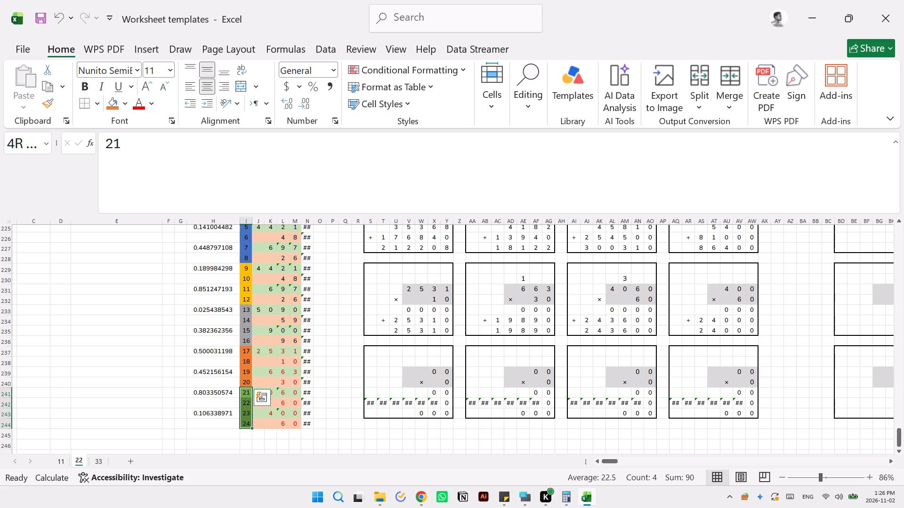
left_click_drag(247, 426, 247, 427)
left_click(124, 107)
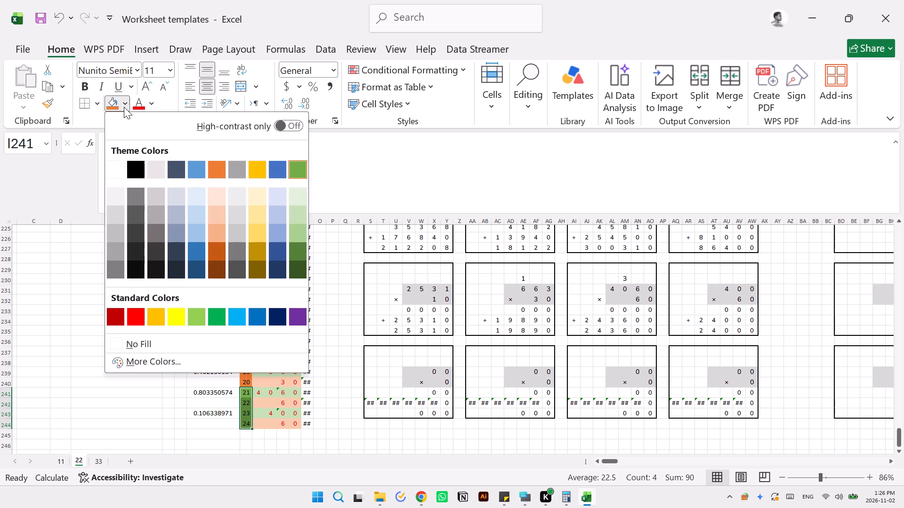
left_click(194, 171)
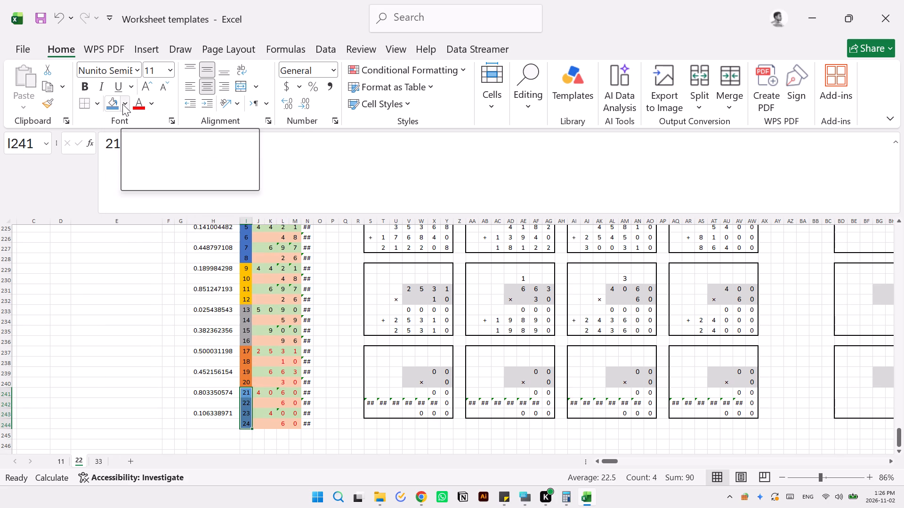
scroll(134, 287, "up", 1)
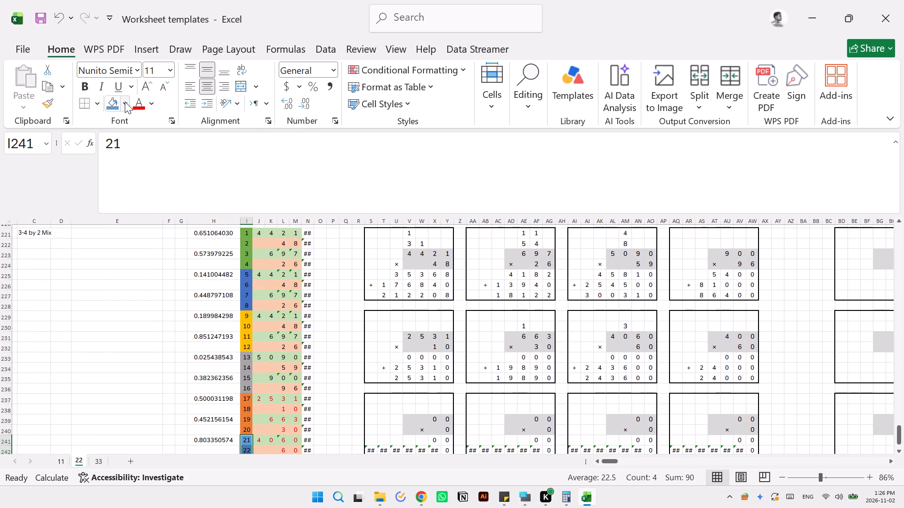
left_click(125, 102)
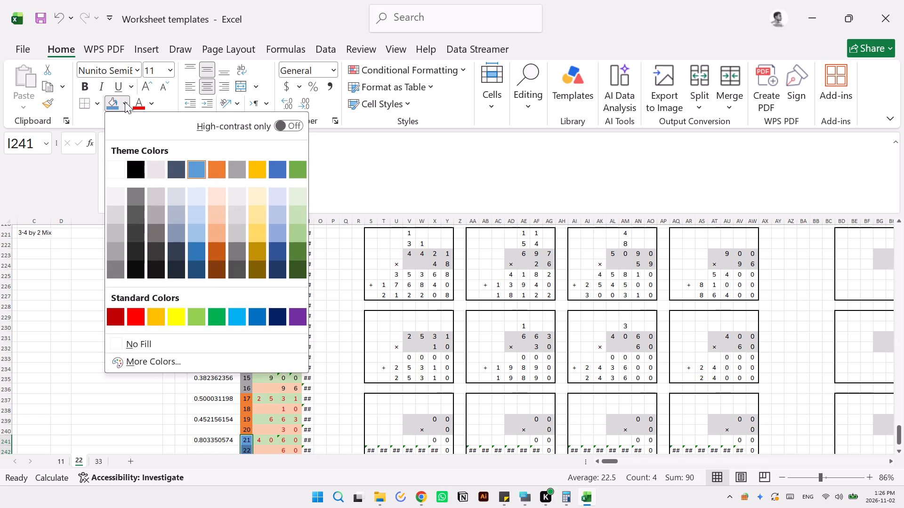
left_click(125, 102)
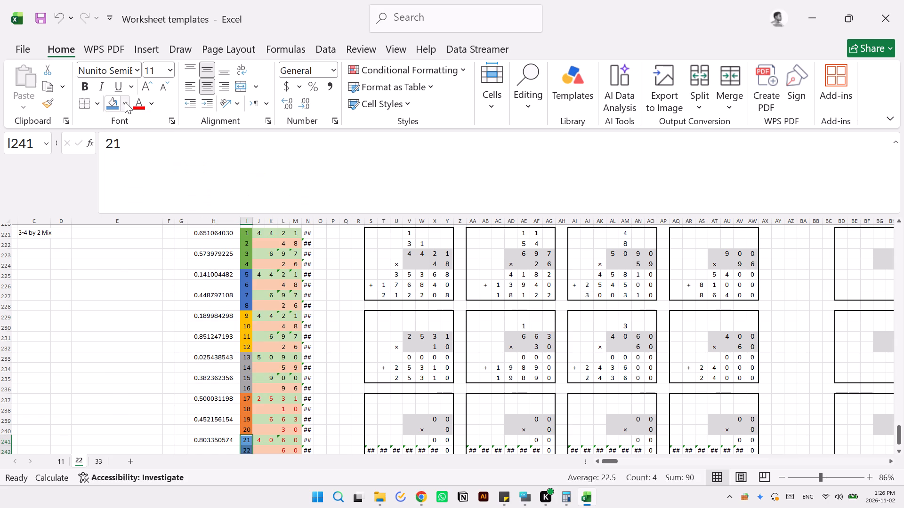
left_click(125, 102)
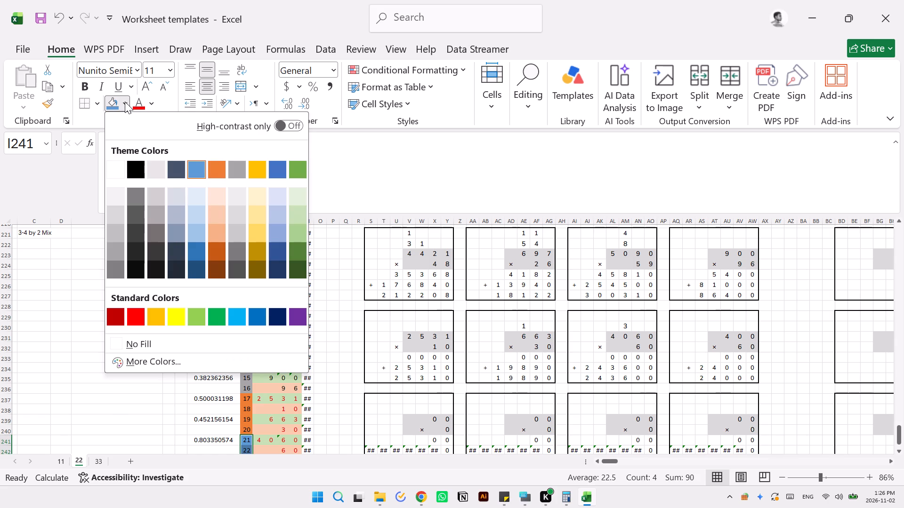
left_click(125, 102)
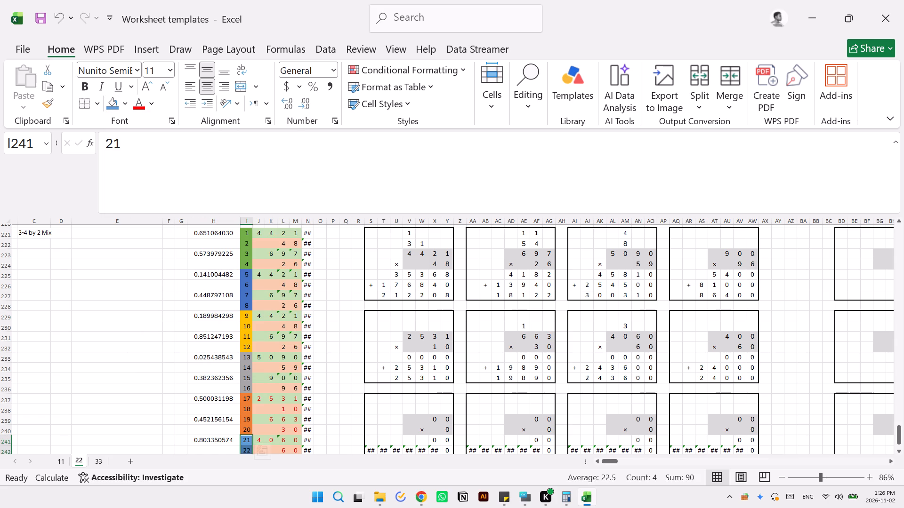
Review the colour-coded 3-4 by 2 Mix list against the no-zeros regrouping and zeros-in-the-multiplicand lists above it on sheet 22.
left_click(332, 336)
scroll(346, 372, "down", 1)
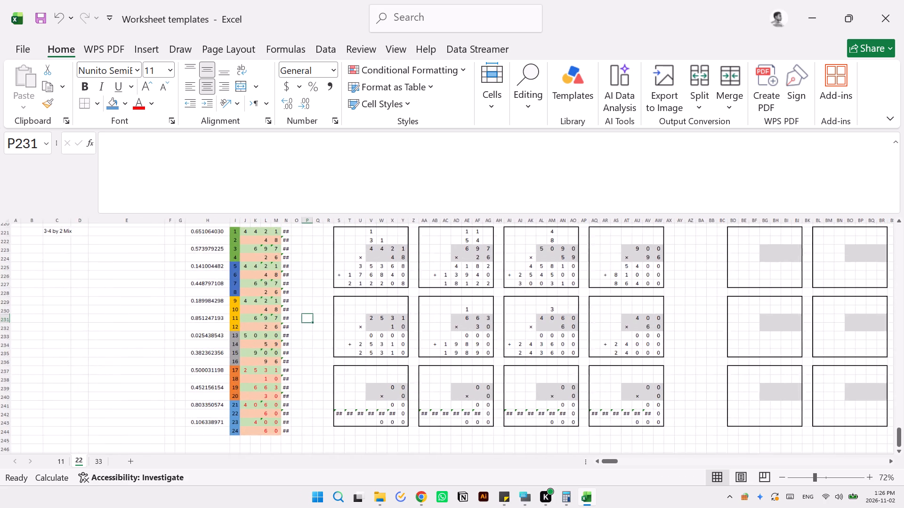
scroll(346, 372, "up", 1)
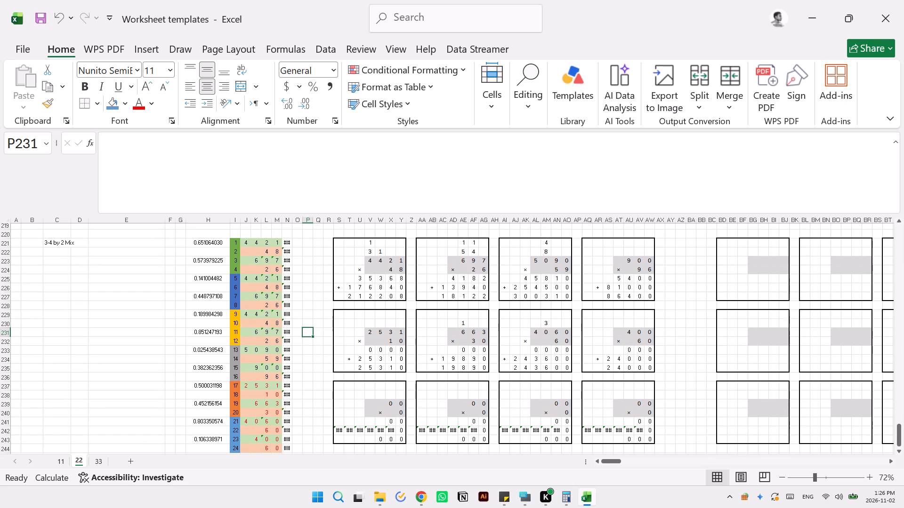
scroll(346, 372, "down", 1)
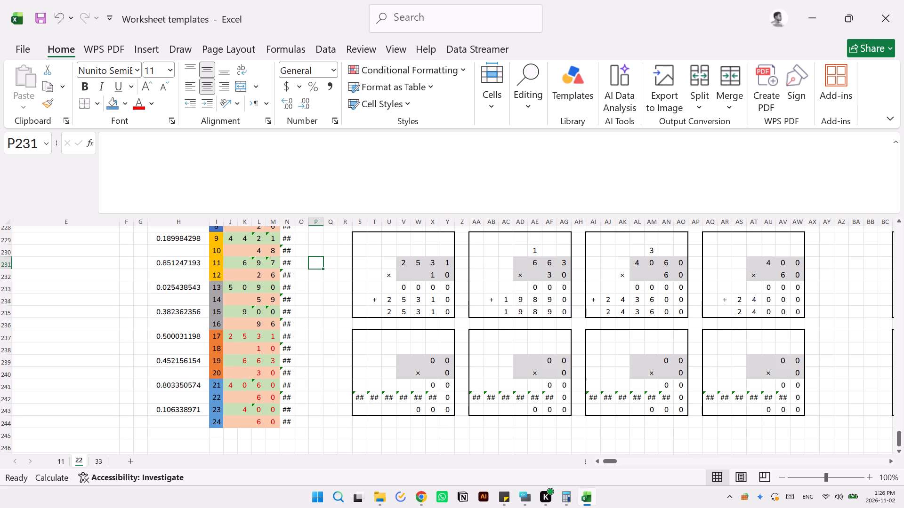
scroll(242, 288, "up", 3)
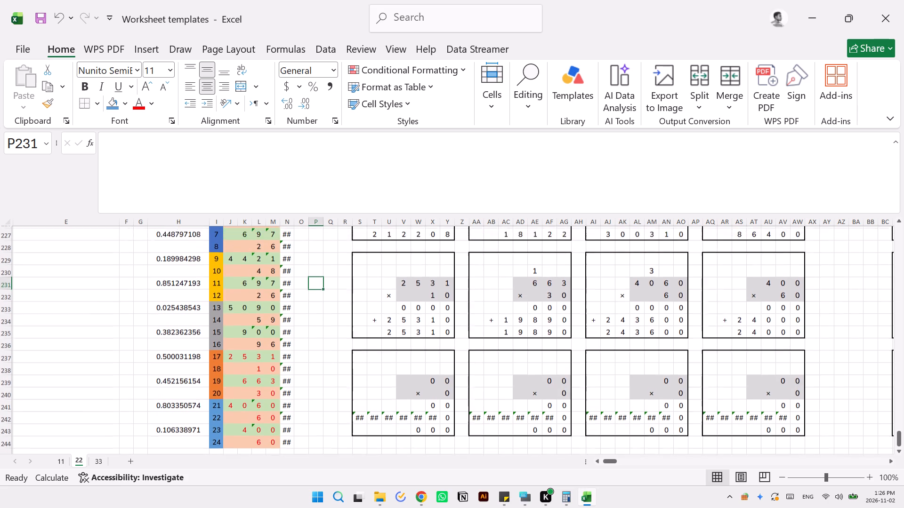
scroll(242, 288, "up", 3)
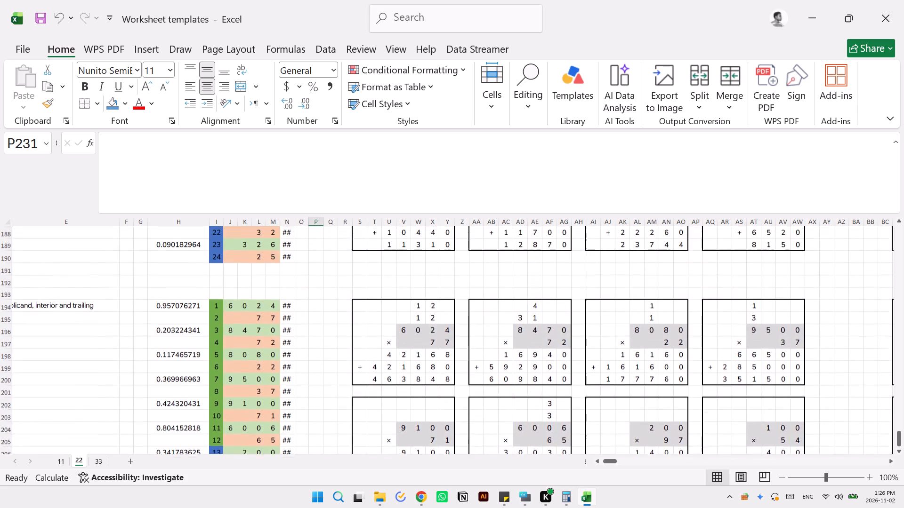
scroll(242, 288, "up", 1)
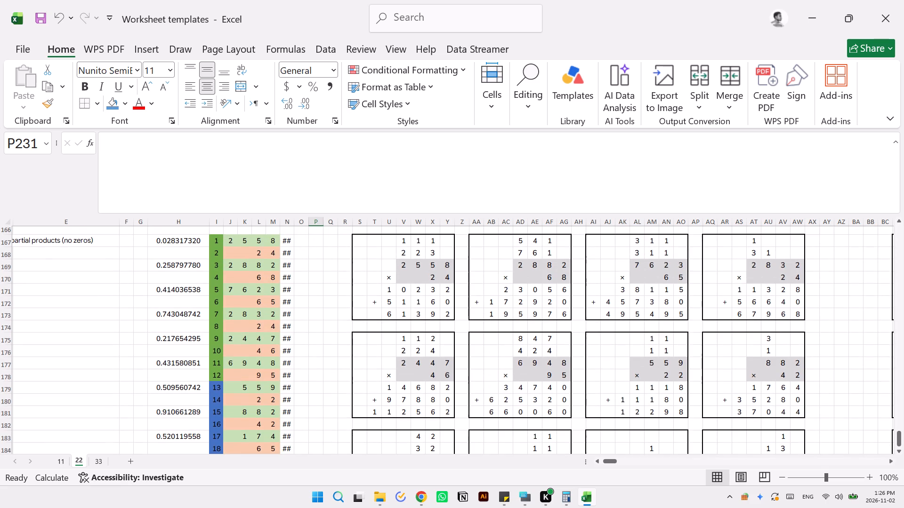
scroll(242, 288, "right", 2)
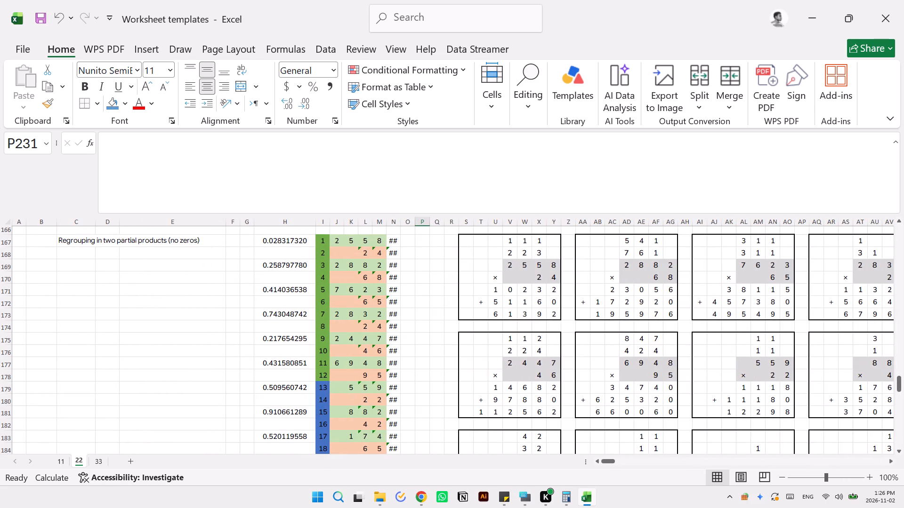
scroll(242, 288, "up", 2)
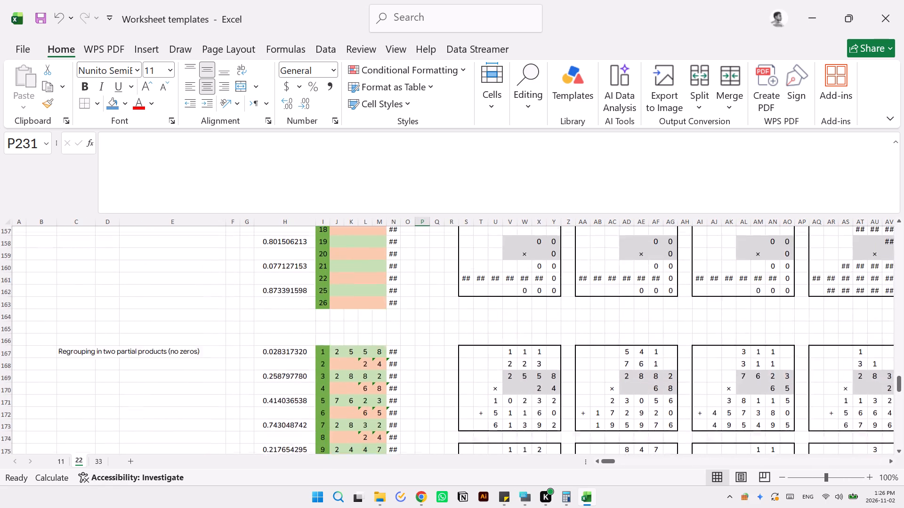
scroll(242, 288, "up", 1)
scroll(242, 288, "down", 2)
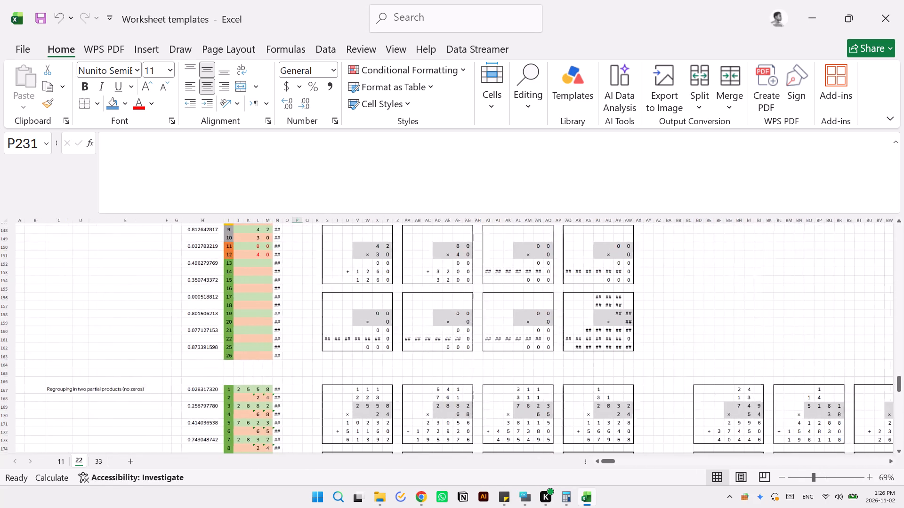
scroll(242, 288, "down", 4)
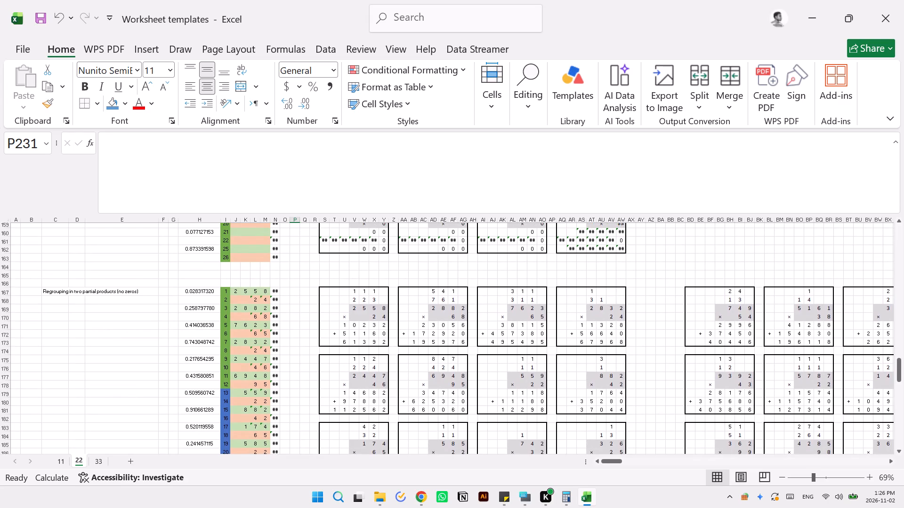
scroll(242, 288, "down", 3)
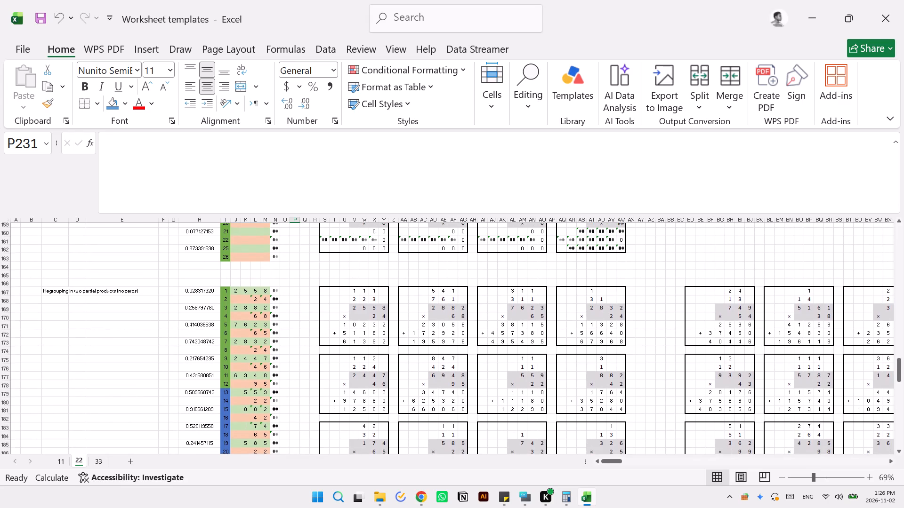
scroll(242, 288, "down", 3)
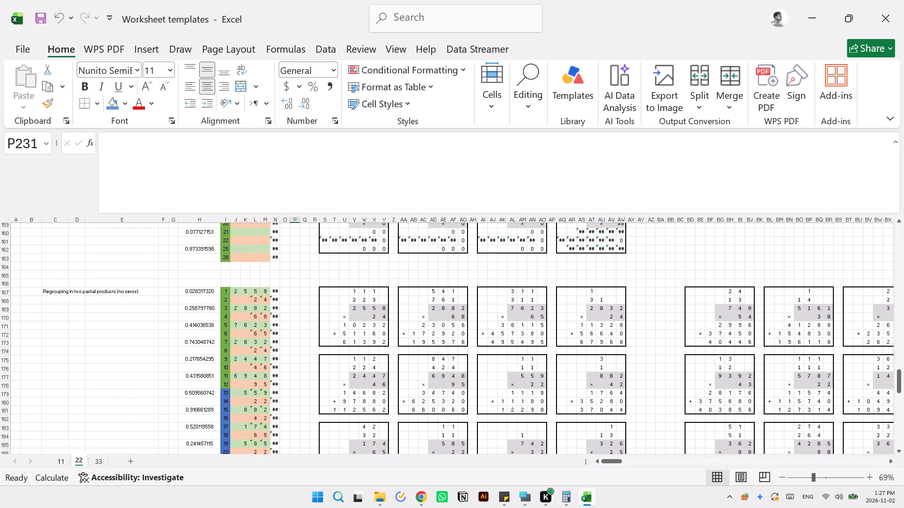
scroll(242, 288, "down", 3)
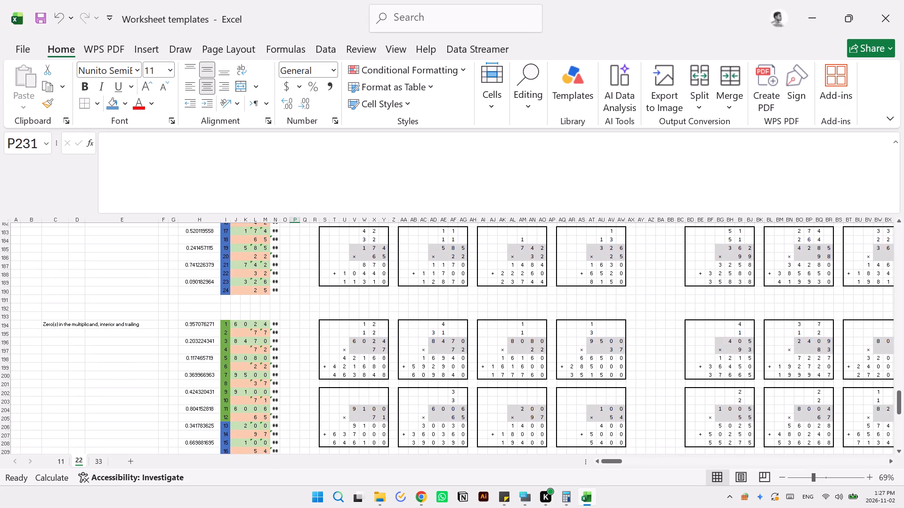
scroll(242, 288, "down", 2)
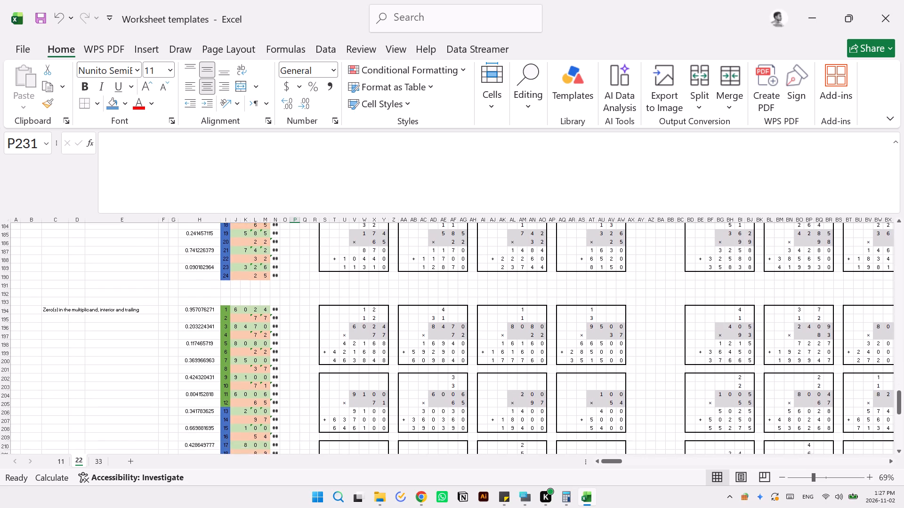
scroll(242, 288, "down", 4)
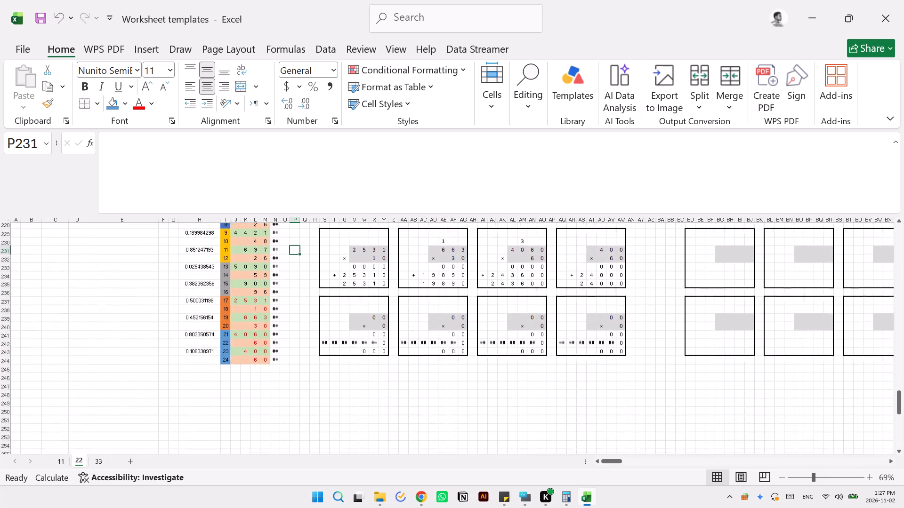
Inspect the hundreds-digit formulas in K233, K235 and K237 of the 3-4 by 2 Mix list.
scroll(242, 288, "up", 1)
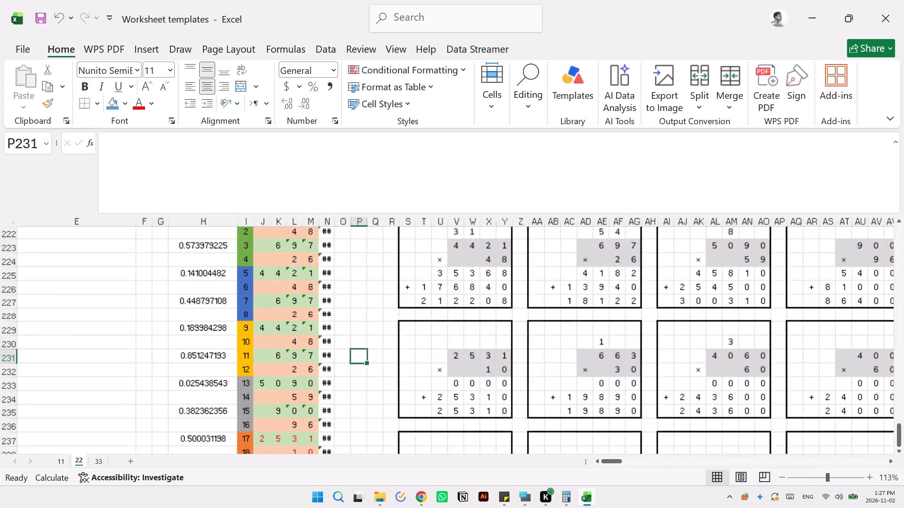
scroll(203, 280, "down", 2)
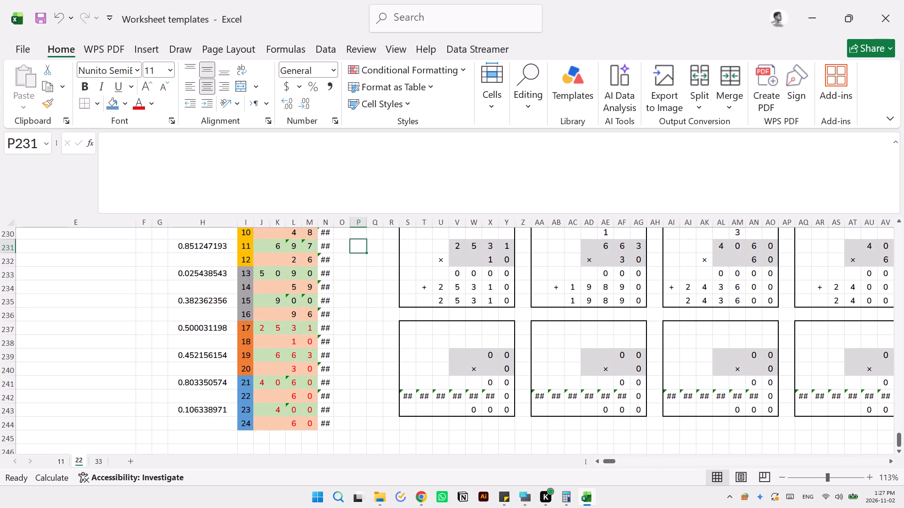
left_click(277, 275)
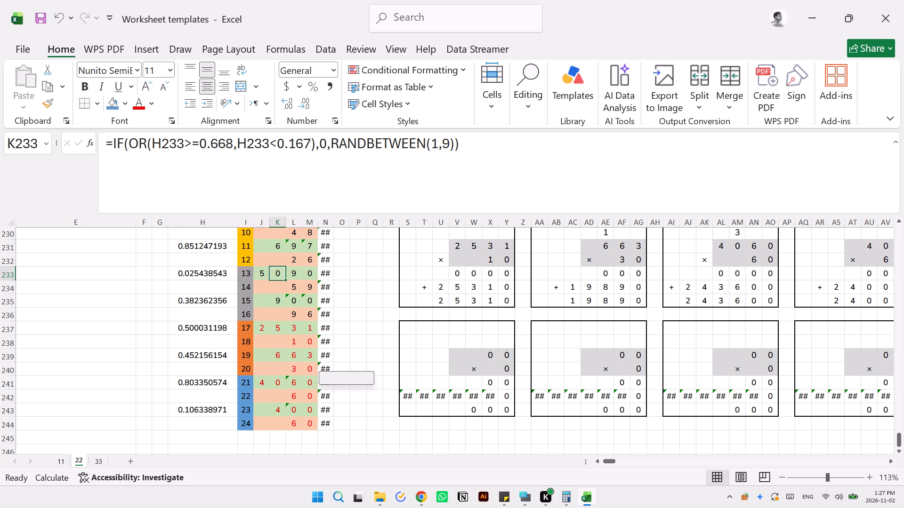
left_click(280, 302)
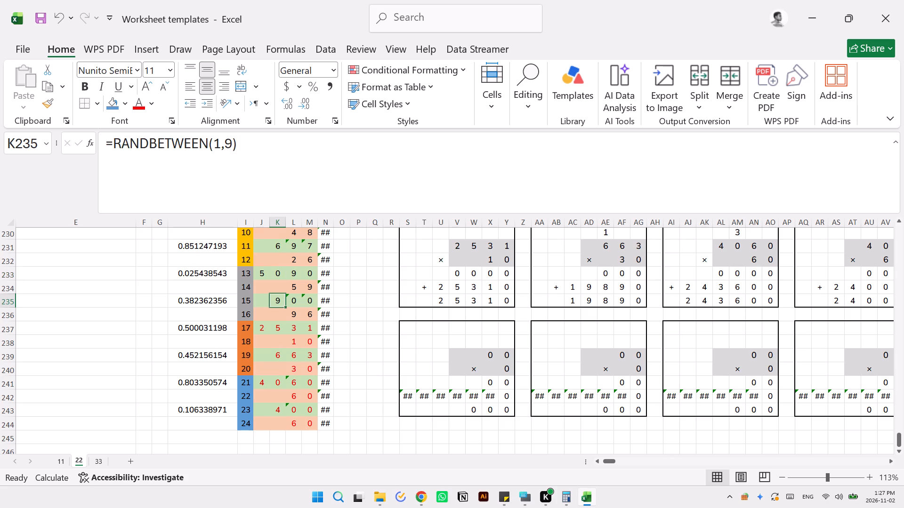
left_click(279, 330)
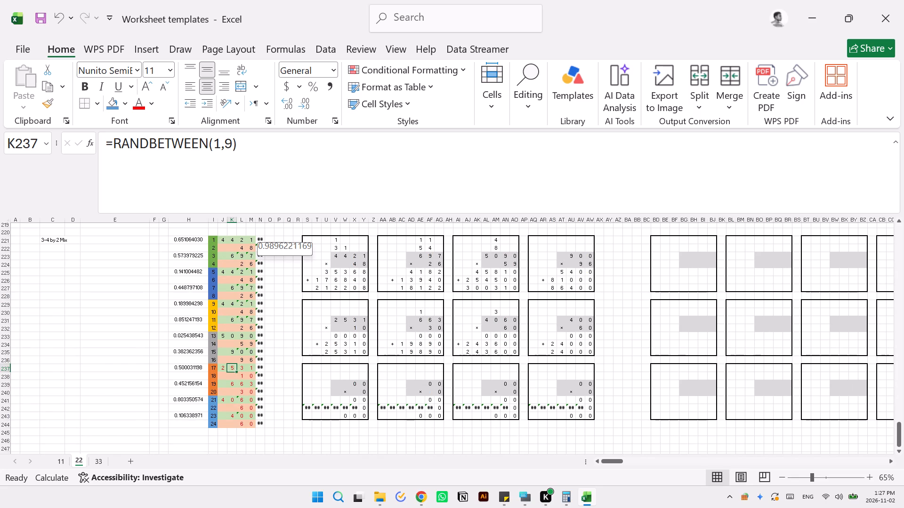
Fill the random-number cells N221:N232 beside the first six problems of the 3-4 by 2 Mix list with the green theme colour.
left_click_drag(261, 240, 260, 328)
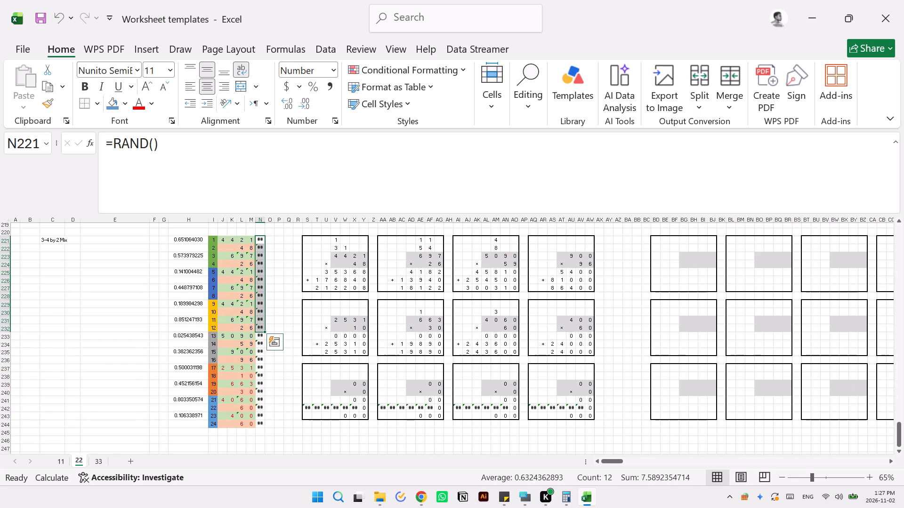
left_click(125, 103)
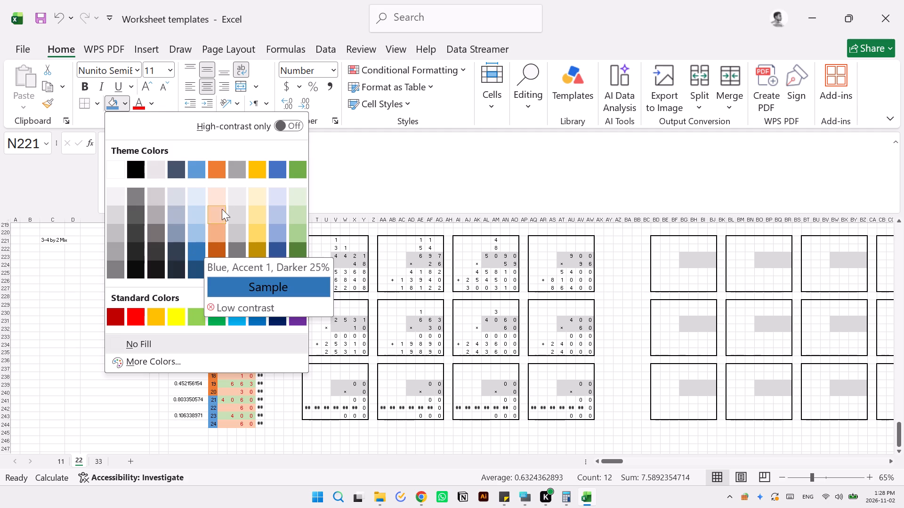
left_click(296, 174)
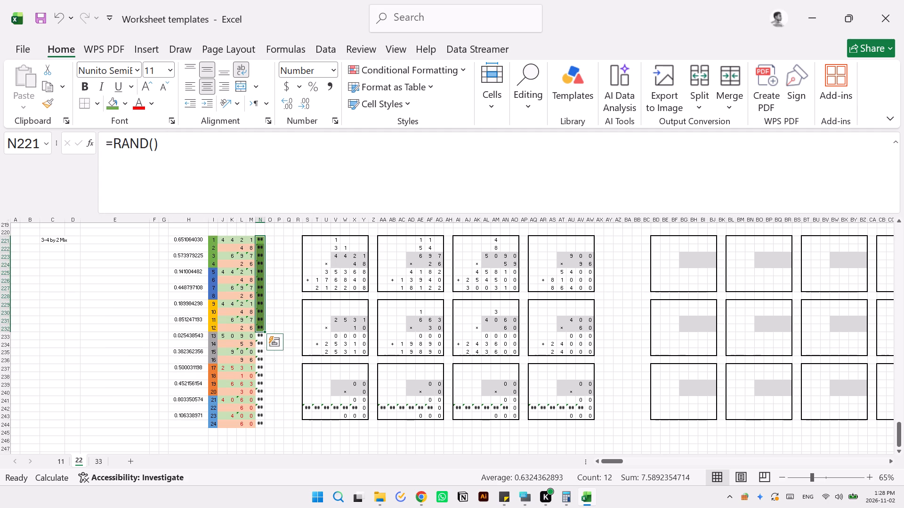
Fill the random-number cells N233:N244 beside the last six problems of the 3-4 by 2 Mix list with the blue theme colour.
left_click_drag(259, 338, 261, 421)
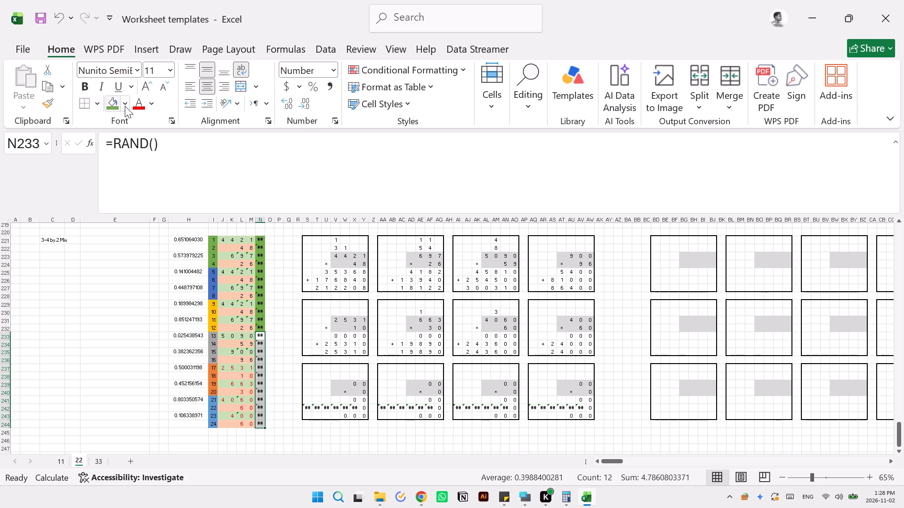
left_click(125, 106)
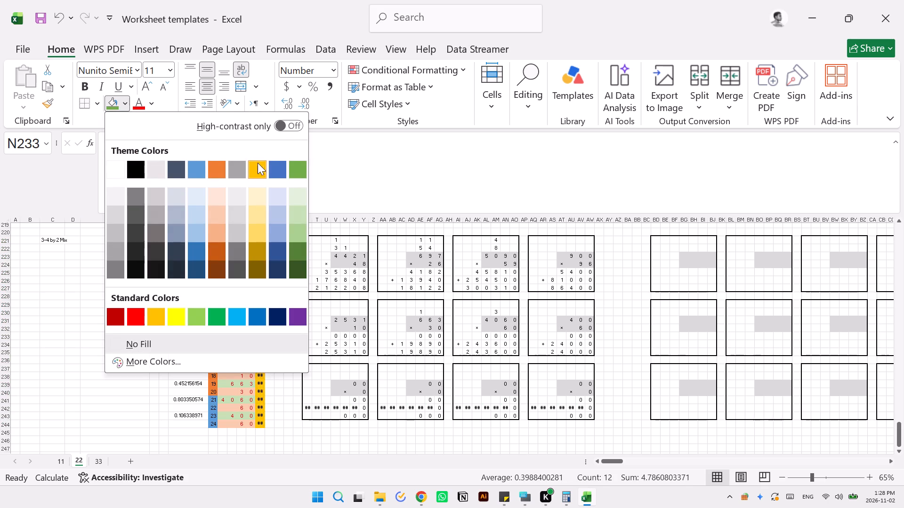
left_click(274, 169)
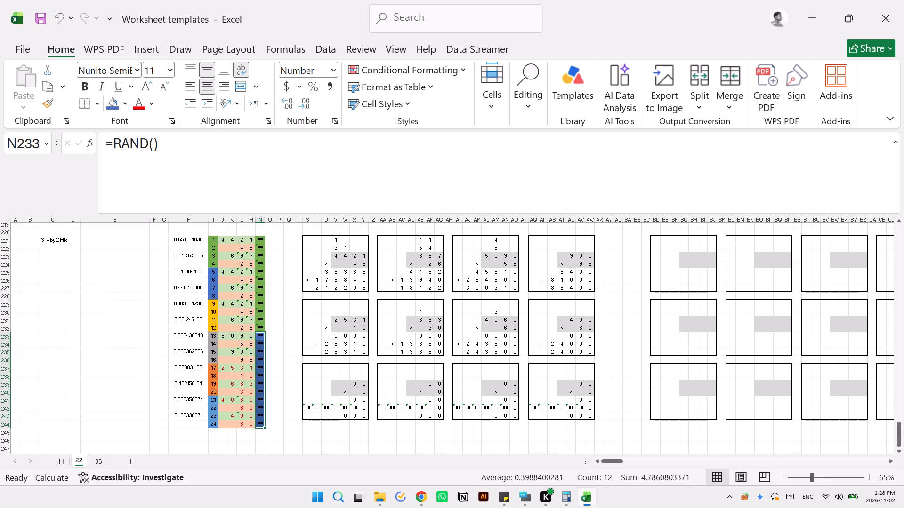
left_click(290, 297)
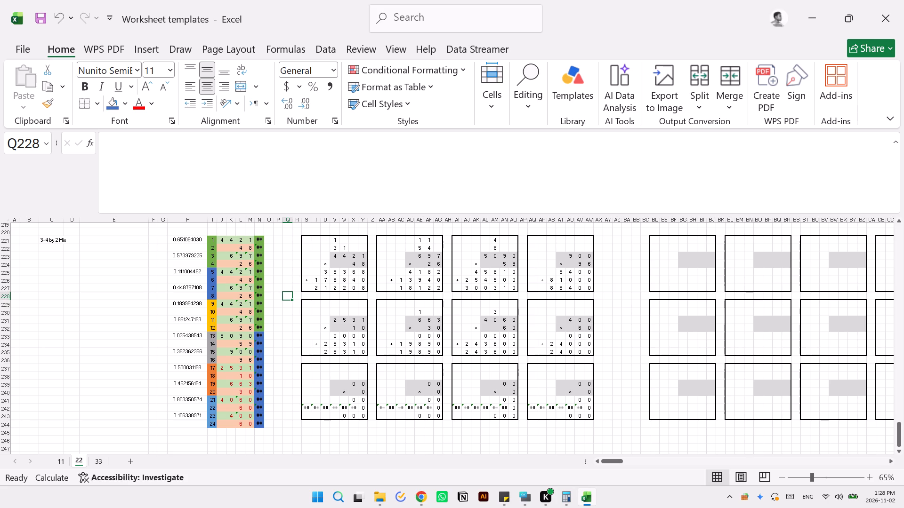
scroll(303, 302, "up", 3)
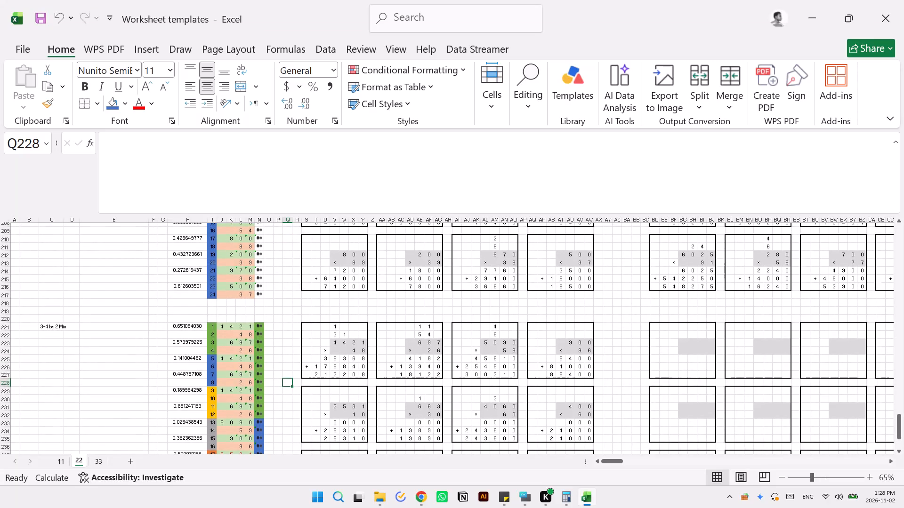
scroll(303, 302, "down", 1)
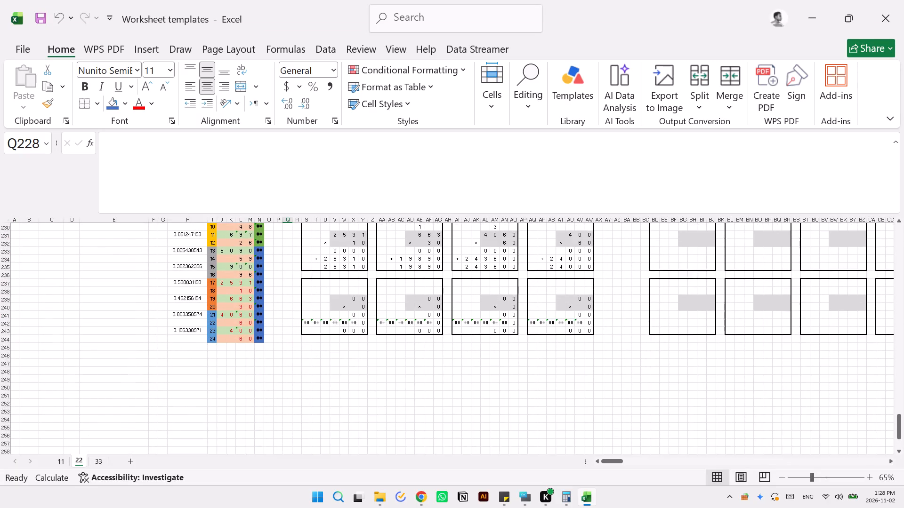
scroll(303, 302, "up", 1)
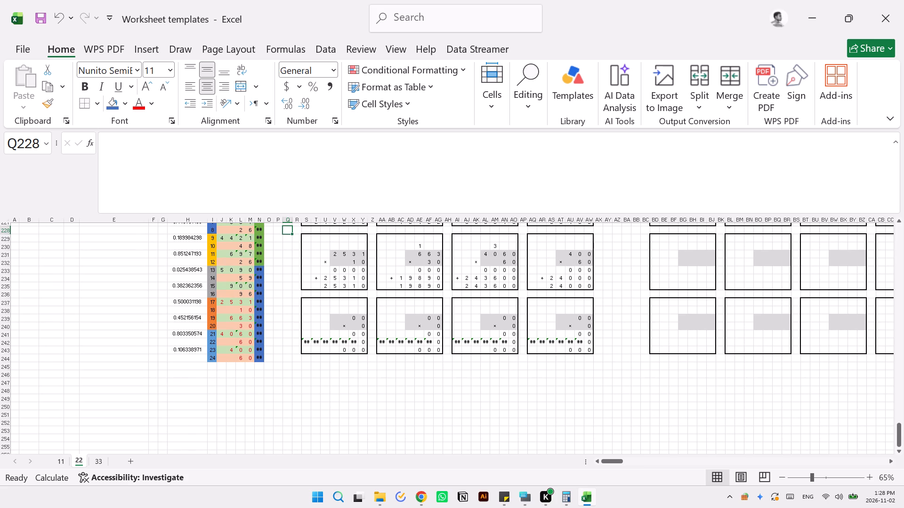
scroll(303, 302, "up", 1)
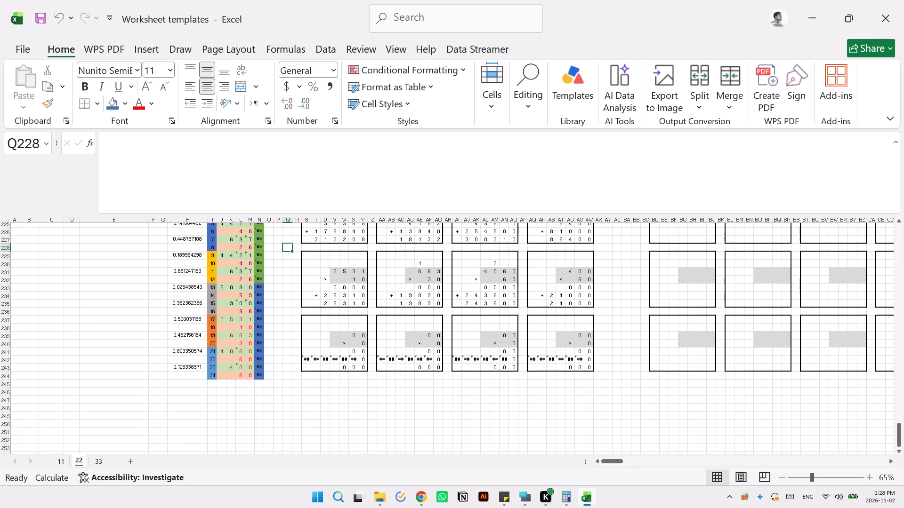
Review the problem lists above the 3-4 by 2 Mix on sheet 22, up to the Regrouping in one partial product list.
scroll(303, 302, "up", 4)
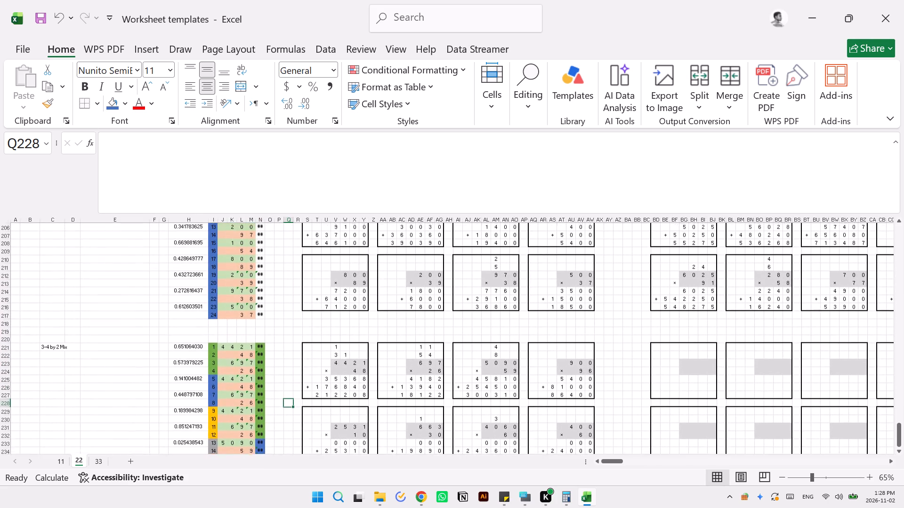
scroll(303, 302, "up", 3)
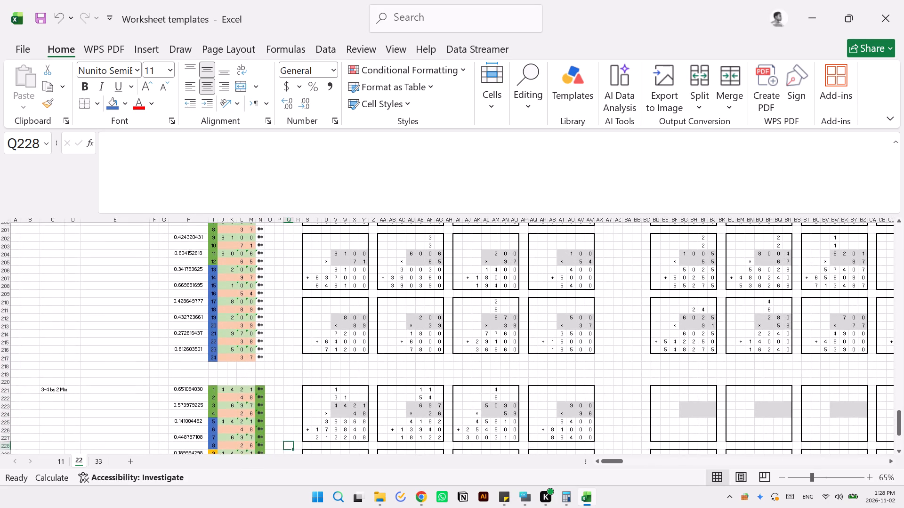
scroll(303, 302, "up", 4)
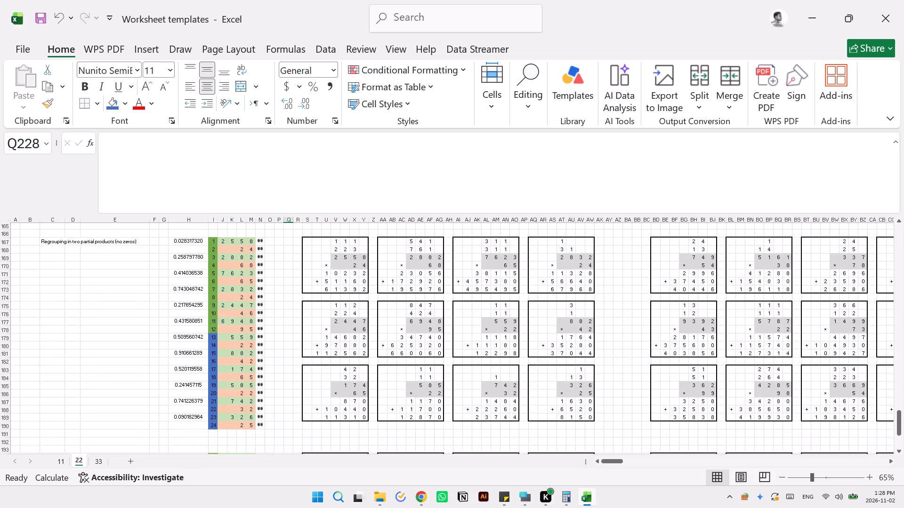
scroll(303, 302, "up", 3)
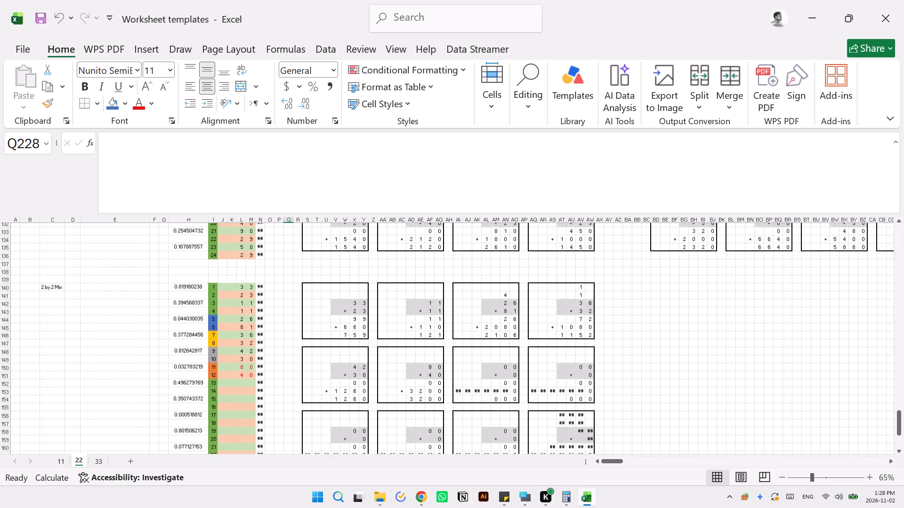
scroll(303, 302, "up", 3)
scroll(303, 302, "down", 1)
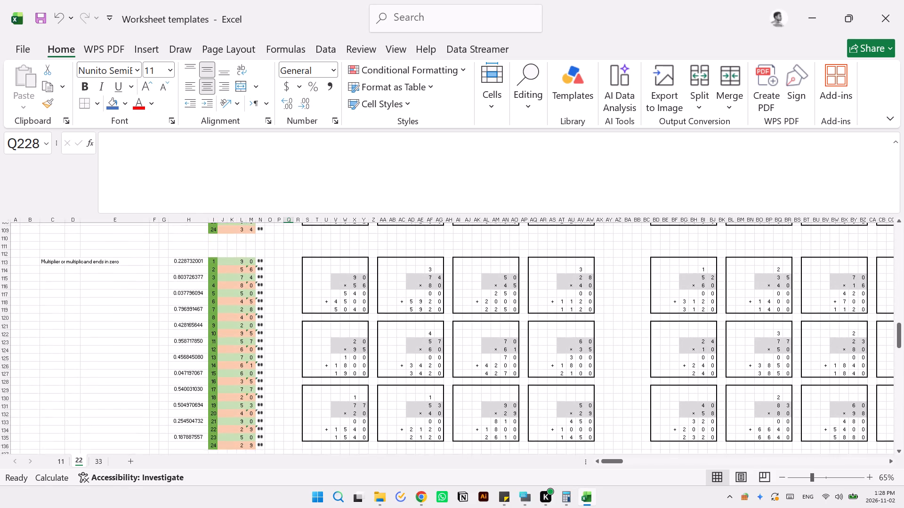
scroll(303, 302, "down", 1)
scroll(303, 302, "up", 5)
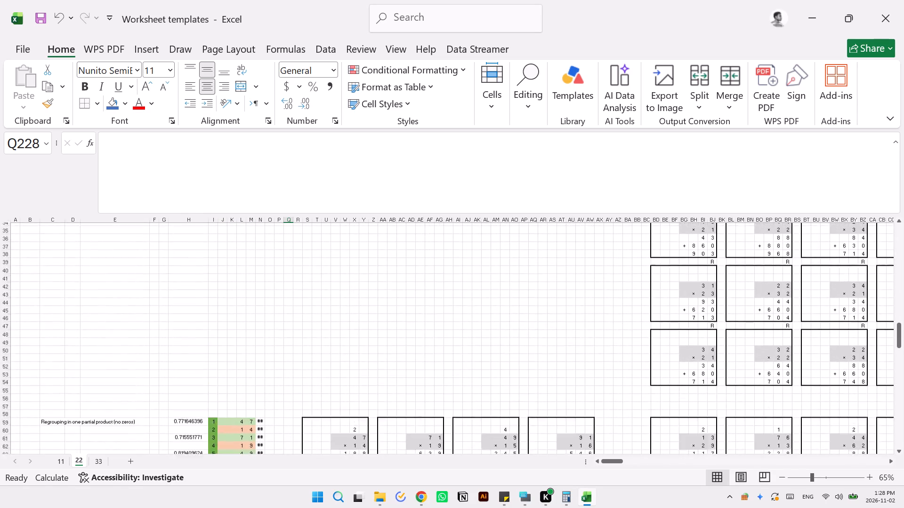
Compare the 2 by 2 Mix list's layout and label colours with the neighbouring two-digit and 3-4 by 2 lists.
scroll(303, 302, "down", 1)
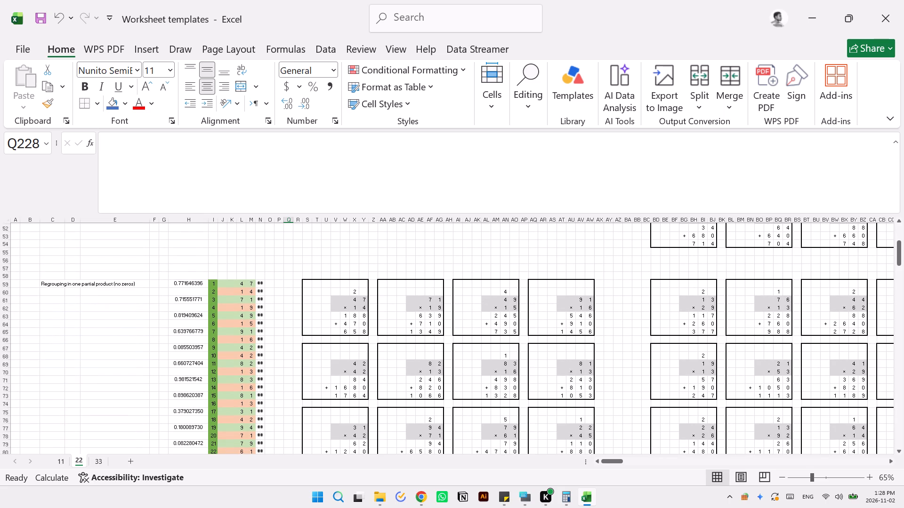
scroll(303, 302, "down", 2)
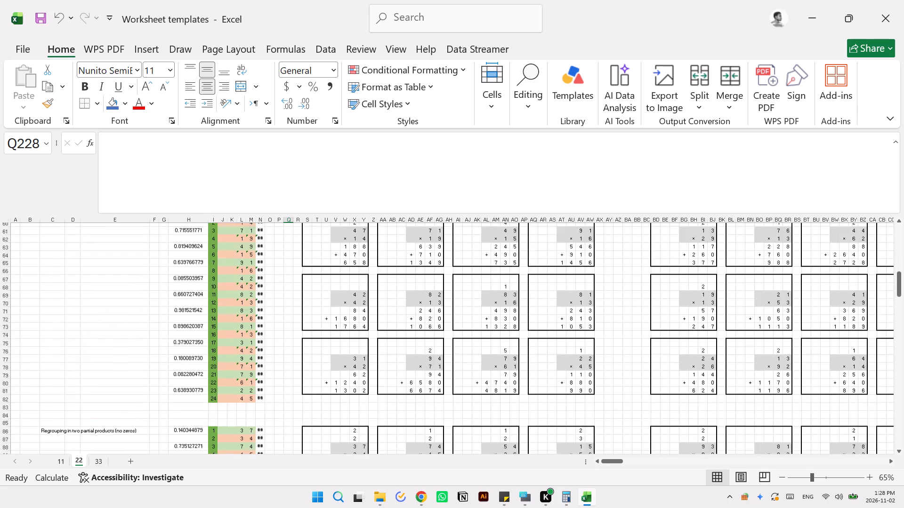
scroll(303, 302, "down", 3)
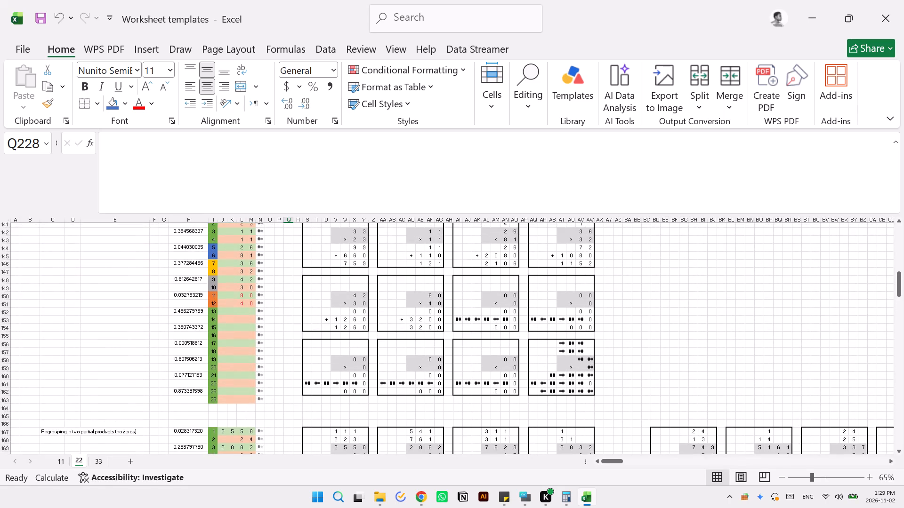
scroll(303, 302, "down", 2)
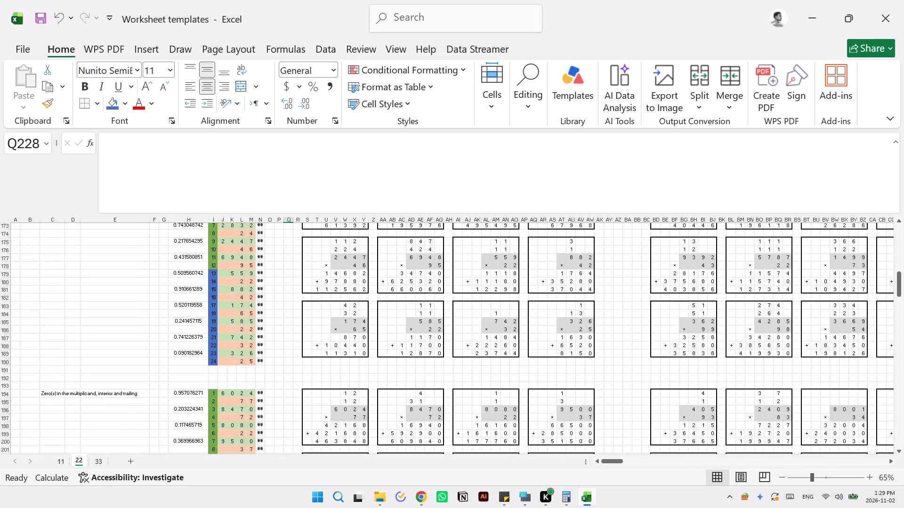
scroll(303, 302, "up", 2)
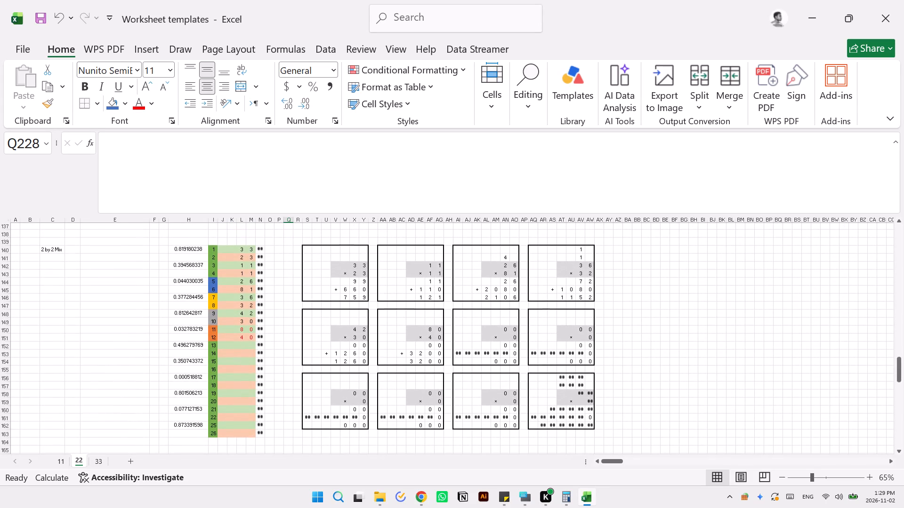
scroll(303, 302, "up", 1)
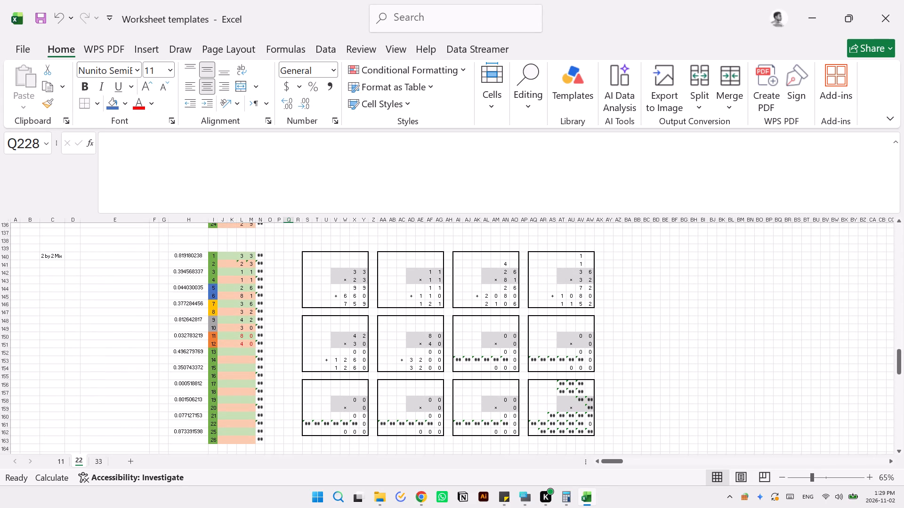
scroll(303, 302, "up", 2)
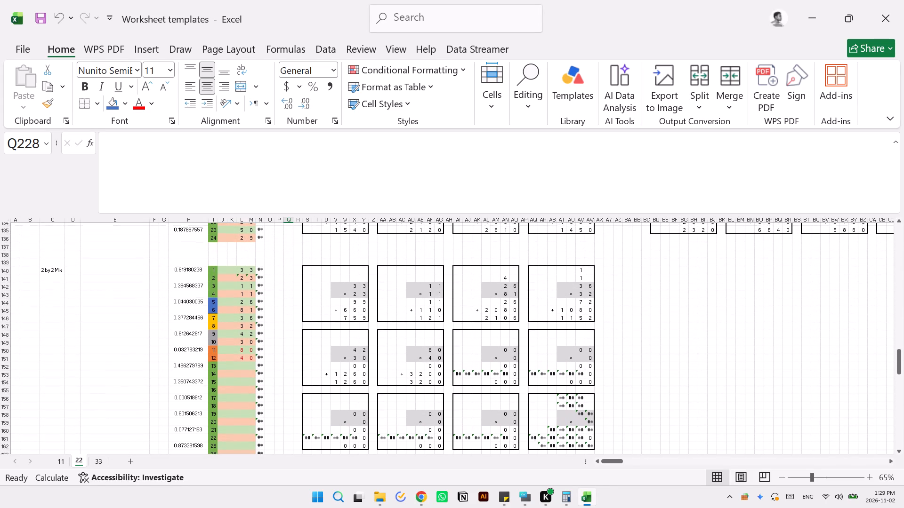
Recalculate the workbook with Calculate Now to generate a new set of random problems.
scroll(303, 302, "up", 4)
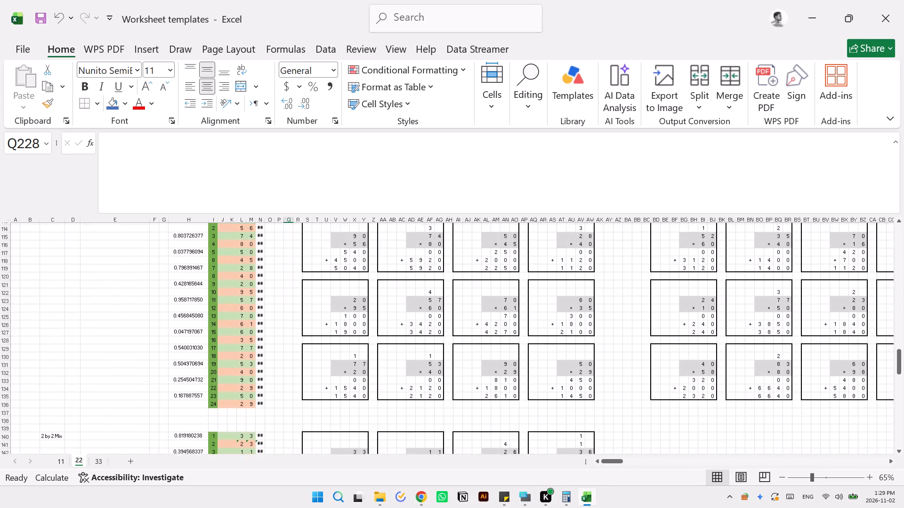
scroll(303, 302, "up", 2)
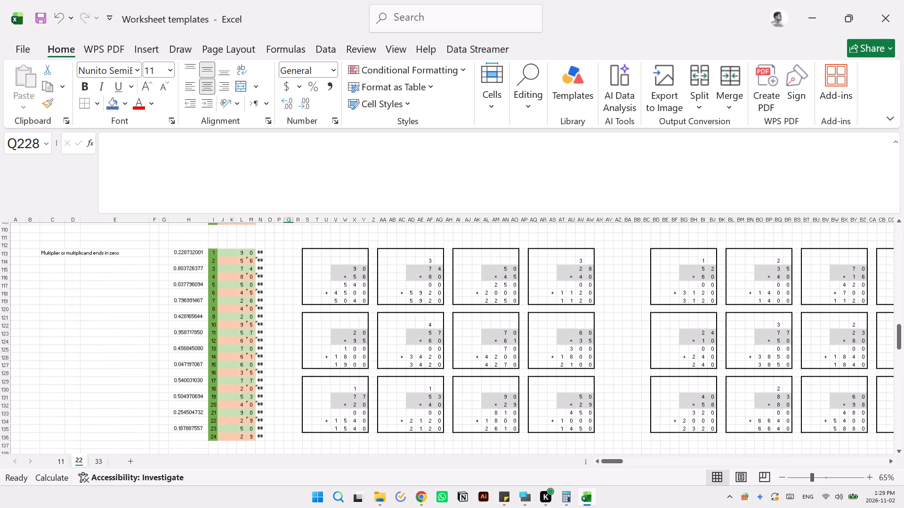
scroll(303, 302, "up", 2)
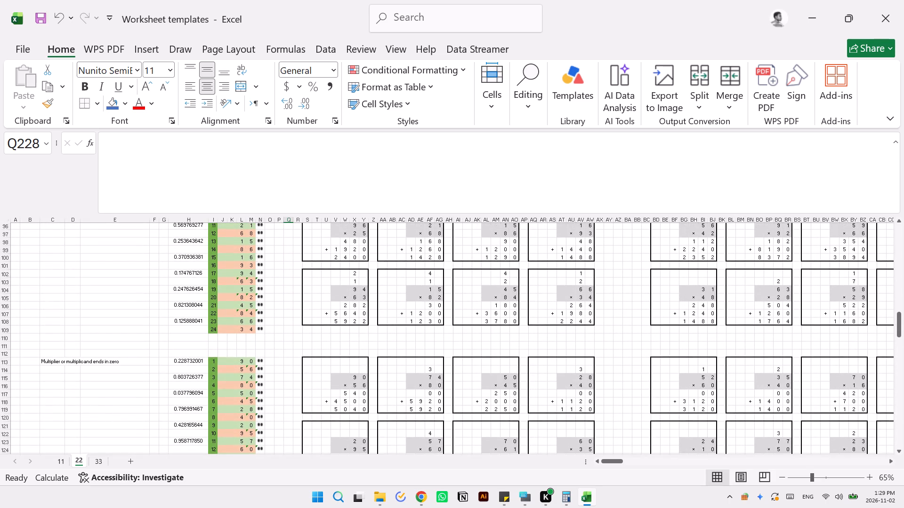
scroll(303, 302, "up", 4)
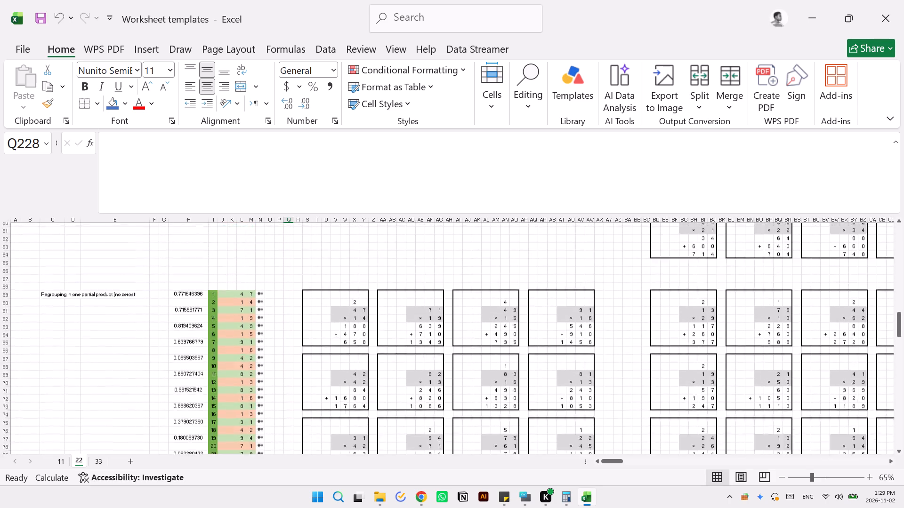
scroll(303, 302, "up", 2)
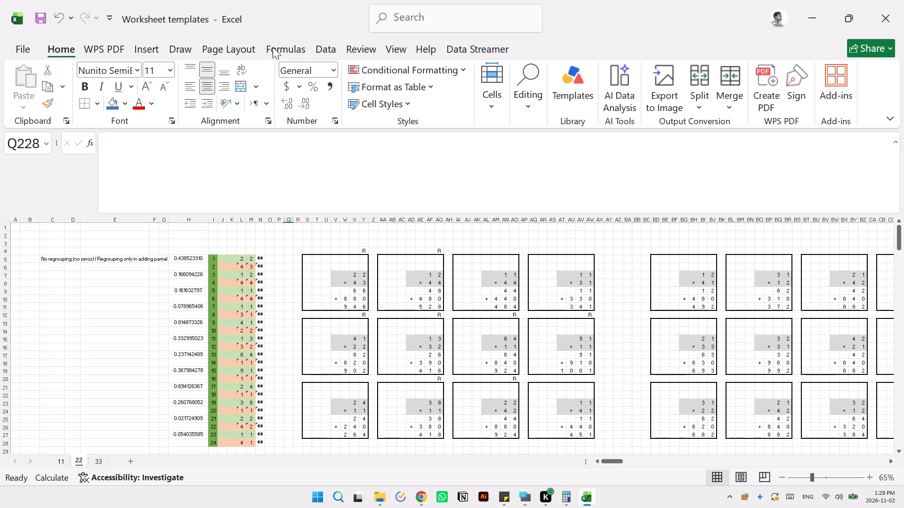
left_click(286, 47)
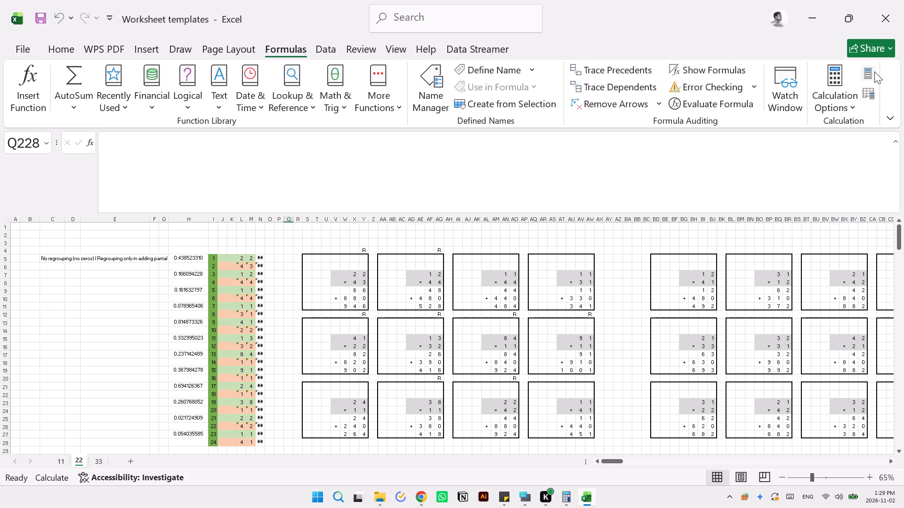
left_click(874, 71)
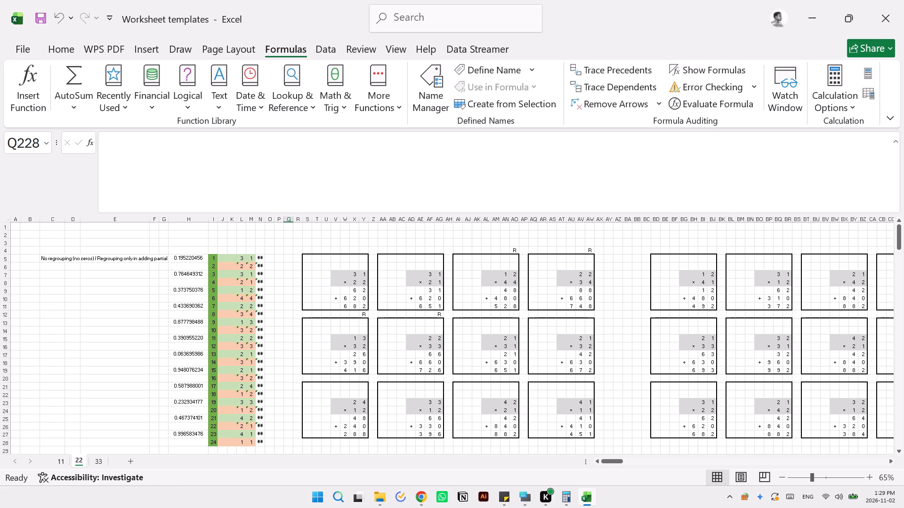
Check the regenerated problems in the two-digit lists, from No regrouping through Multiplier or multiplicand ends in zero.
scroll(564, 361, "down", 1)
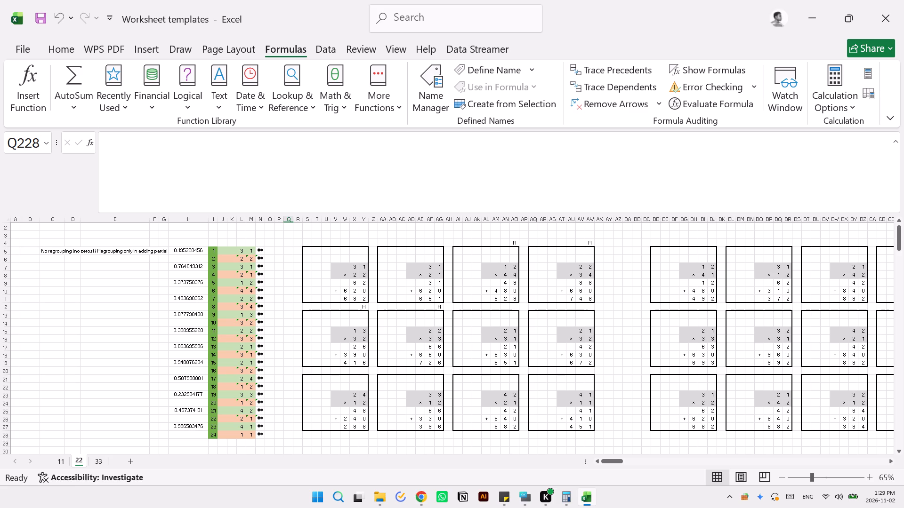
scroll(606, 380, "down", 2)
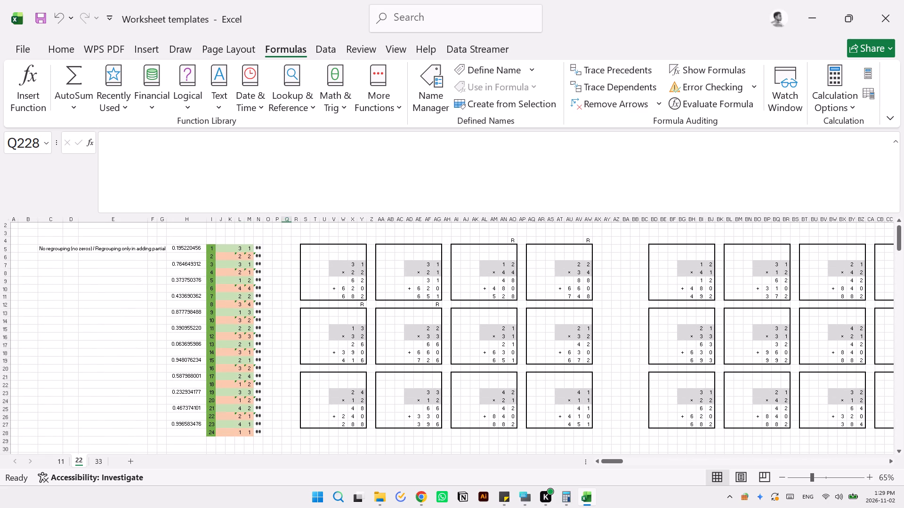
scroll(606, 380, "down", 3)
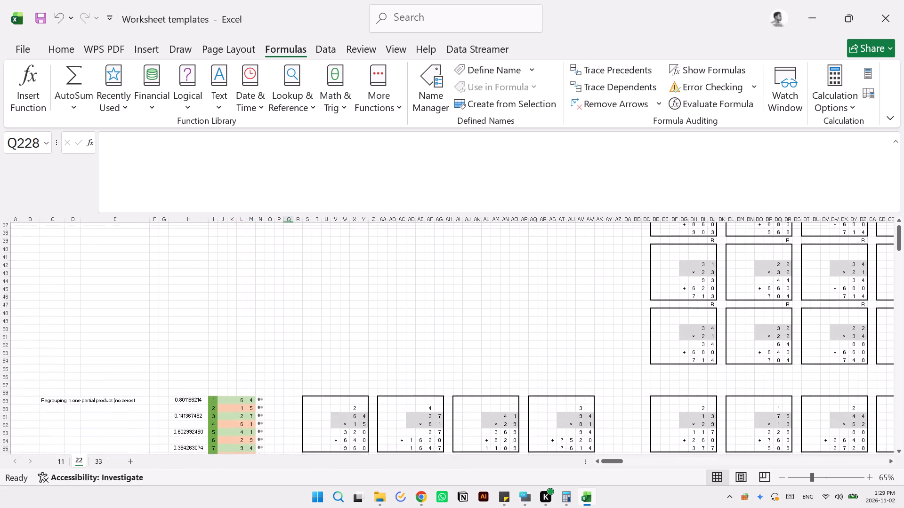
scroll(606, 380, "down", 2)
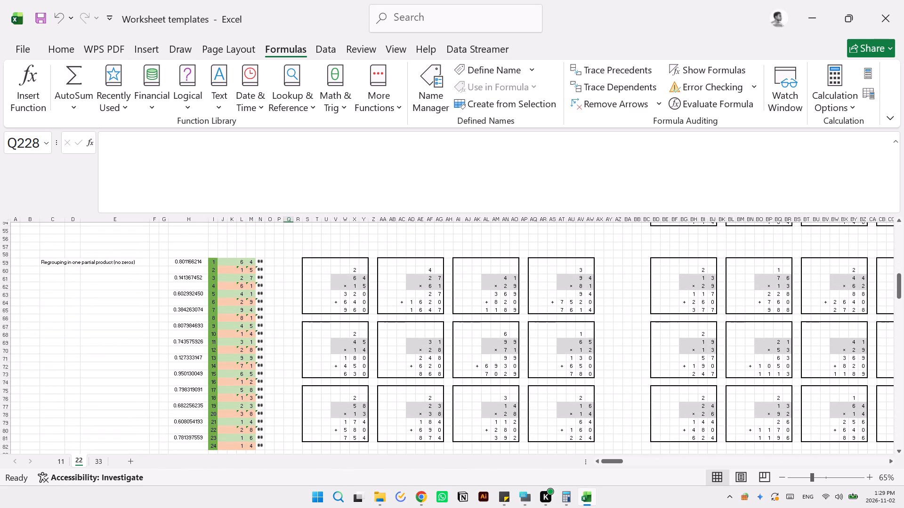
scroll(606, 380, "down", 1)
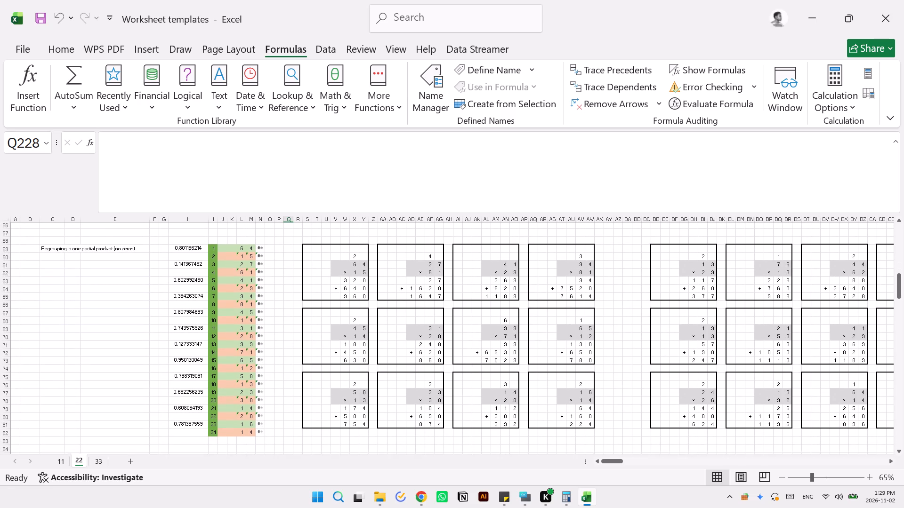
scroll(606, 380, "down", 2)
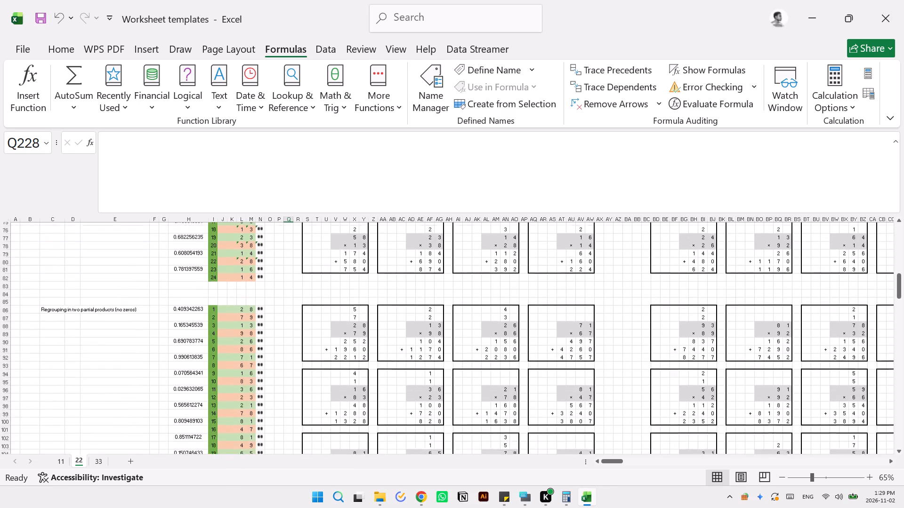
scroll(606, 380, "down", 2)
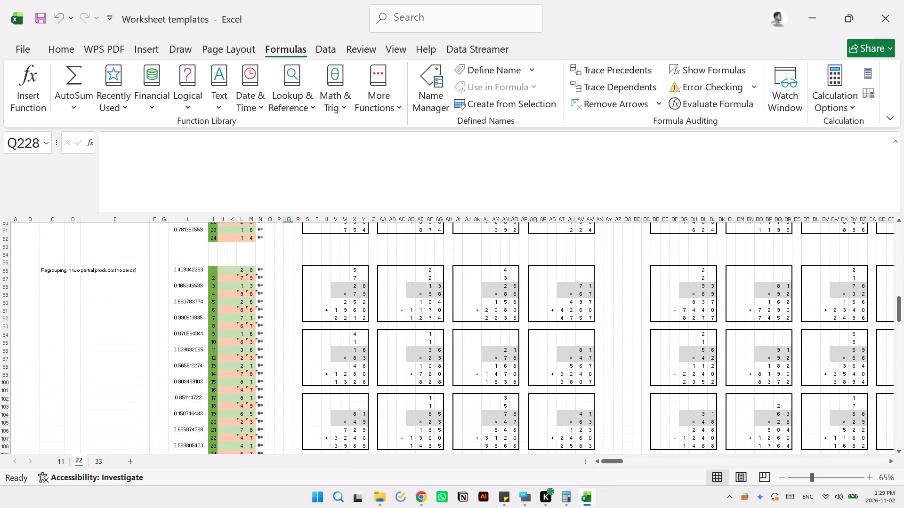
scroll(606, 380, "down", 3)
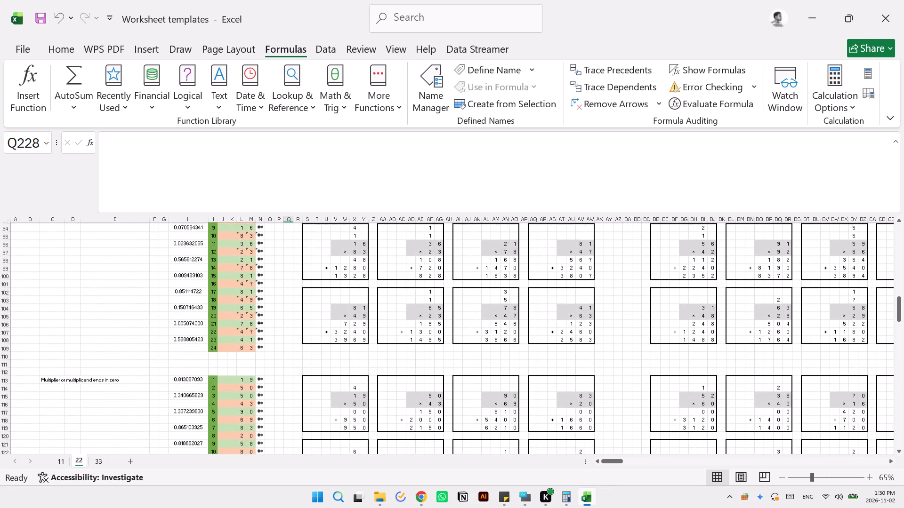
scroll(606, 380, "down", 2)
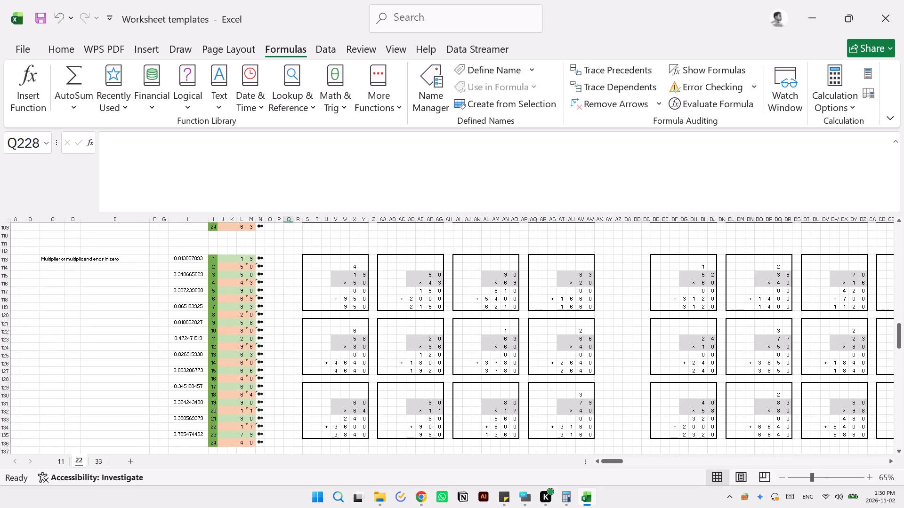
scroll(606, 380, "down", 1)
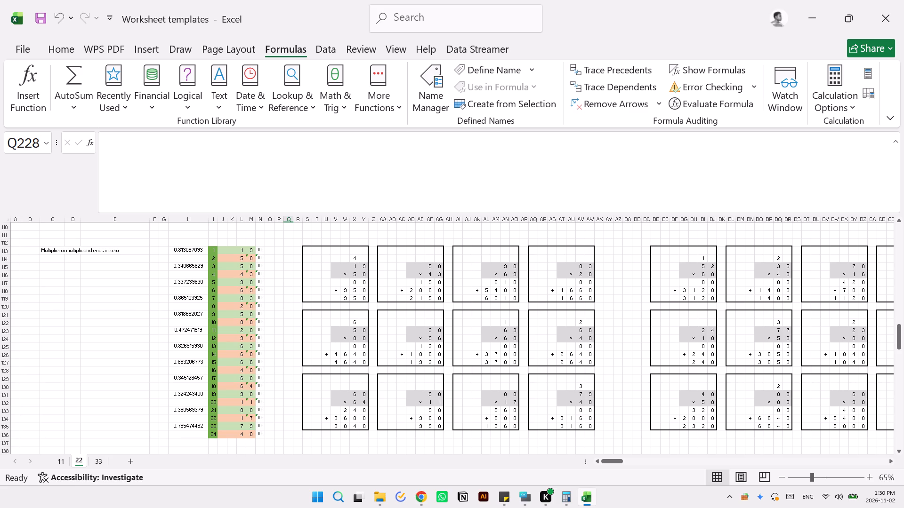
Recheck the two-digit lists from the top of sheet 22, comparing the no-regrouping, one- and two-partial-product and ends-in-zero problems.
scroll(606, 380, "up", 5)
scroll(606, 380, "down", 1)
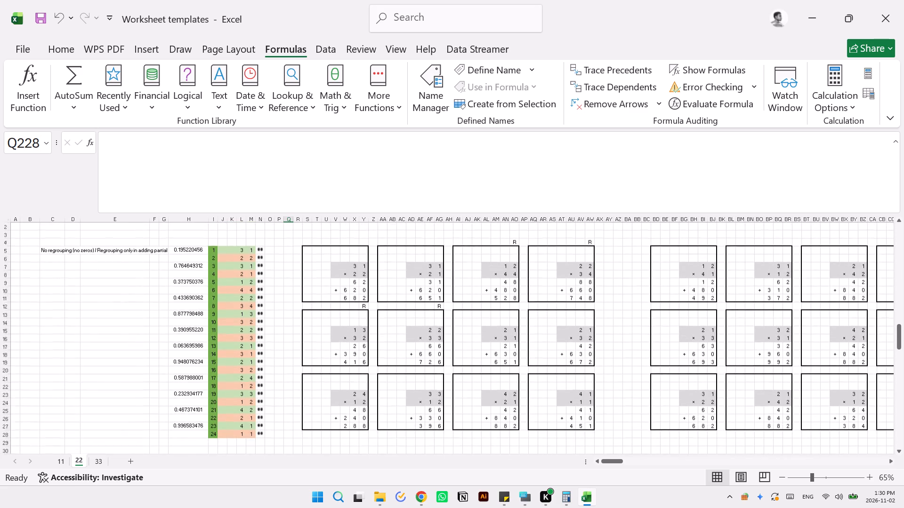
scroll(606, 380, "down", 5)
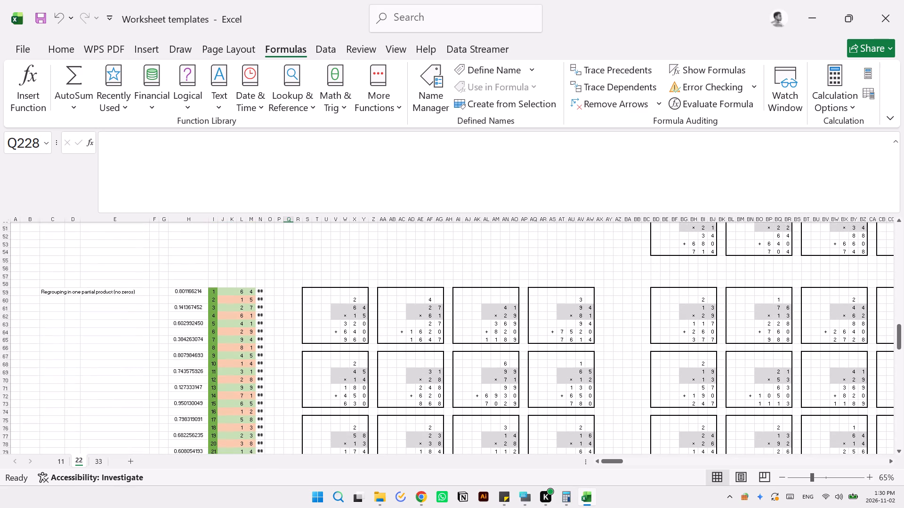
scroll(606, 380, "down", 1)
scroll(606, 380, "up", 1)
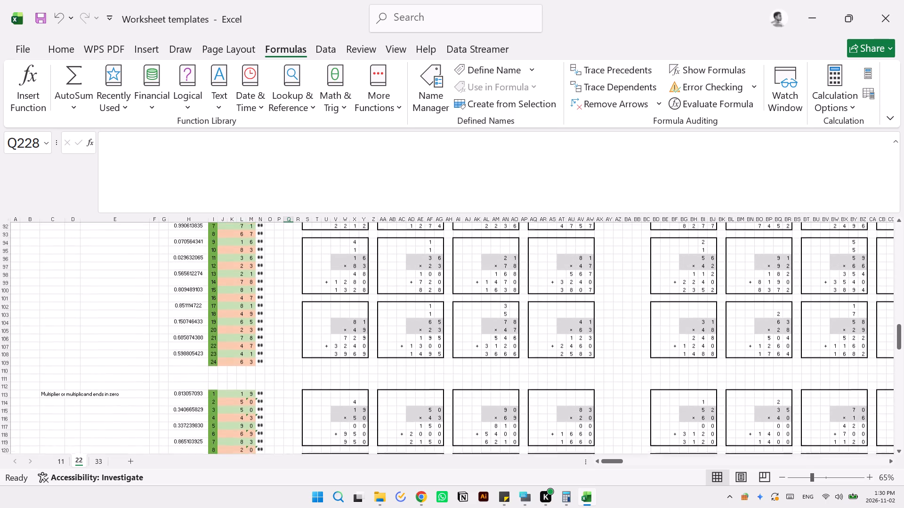
scroll(606, 380, "up", 1)
scroll(606, 380, "down", 1)
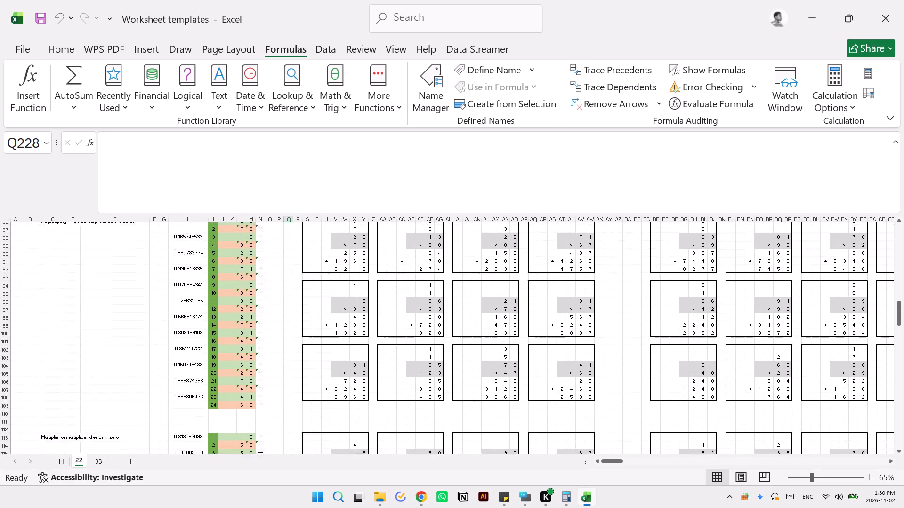
scroll(606, 380, "down", 2)
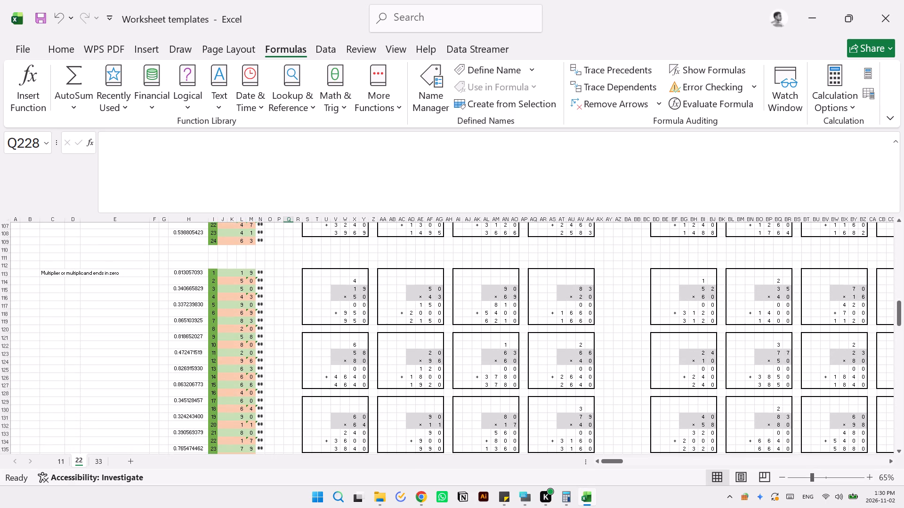
Inspect the 2 by 2 Mix list's colour-coded problems and the formulas behind the no-regrouping and regrouping factors.
scroll(606, 380, "down", 4)
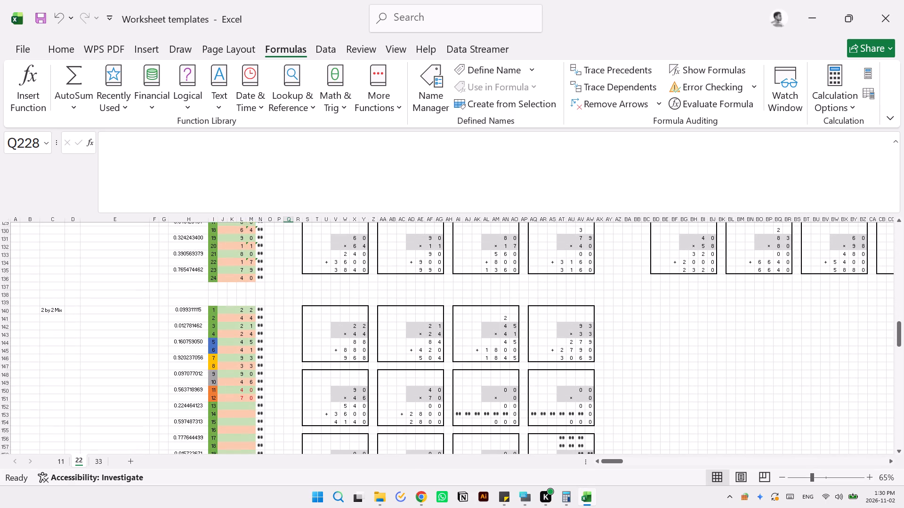
scroll(606, 380, "down", 2)
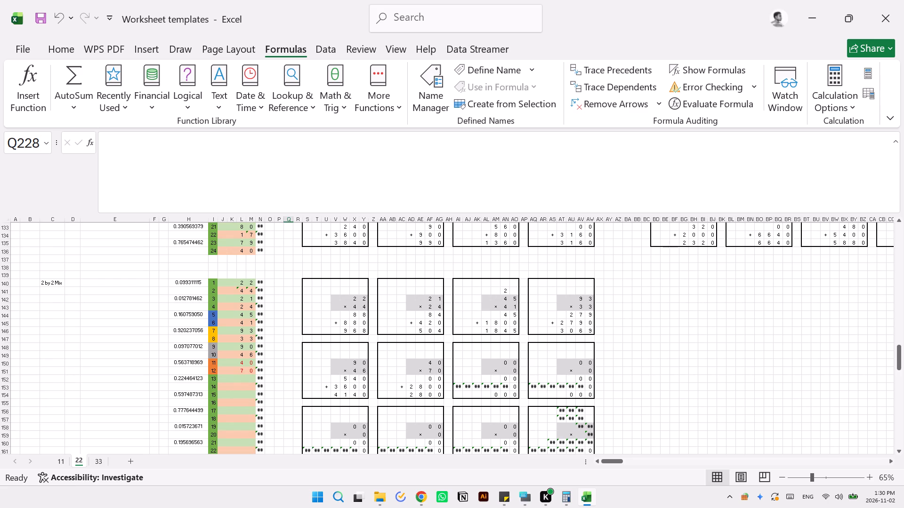
left_click(278, 274)
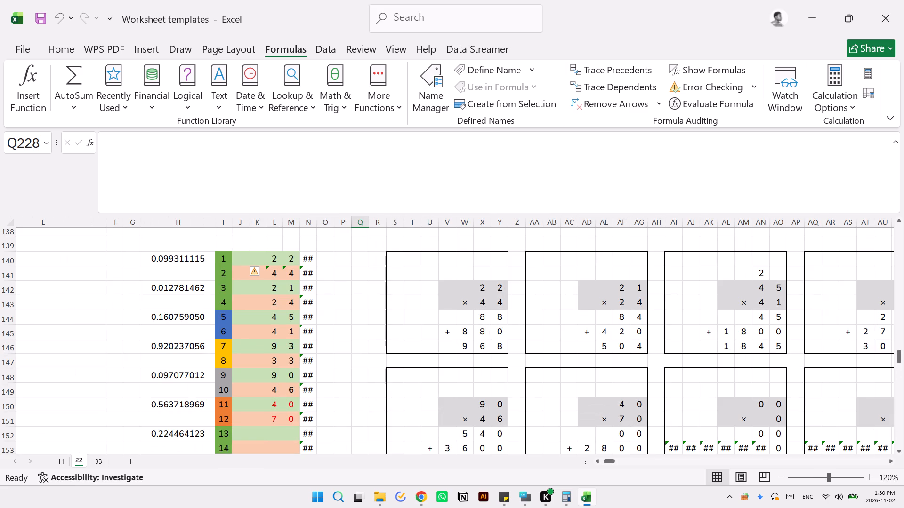
left_click(276, 302)
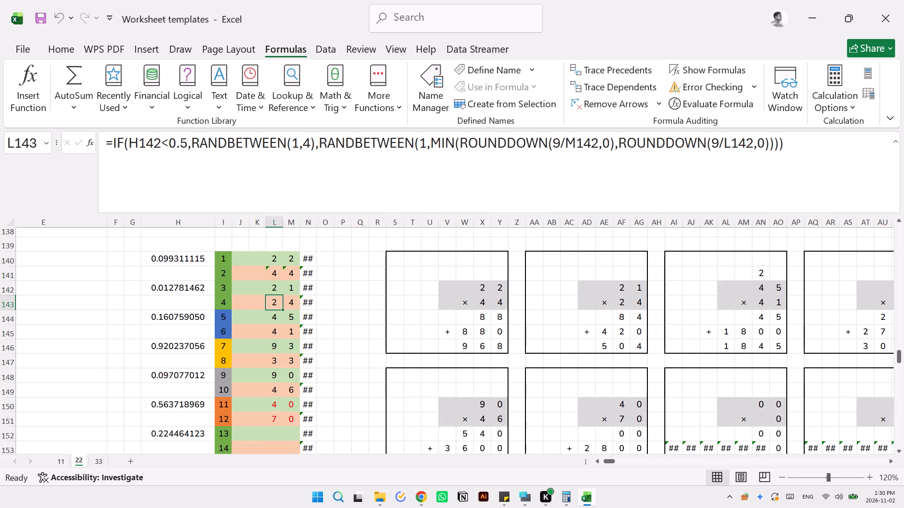
left_click(277, 335)
left_click(275, 362)
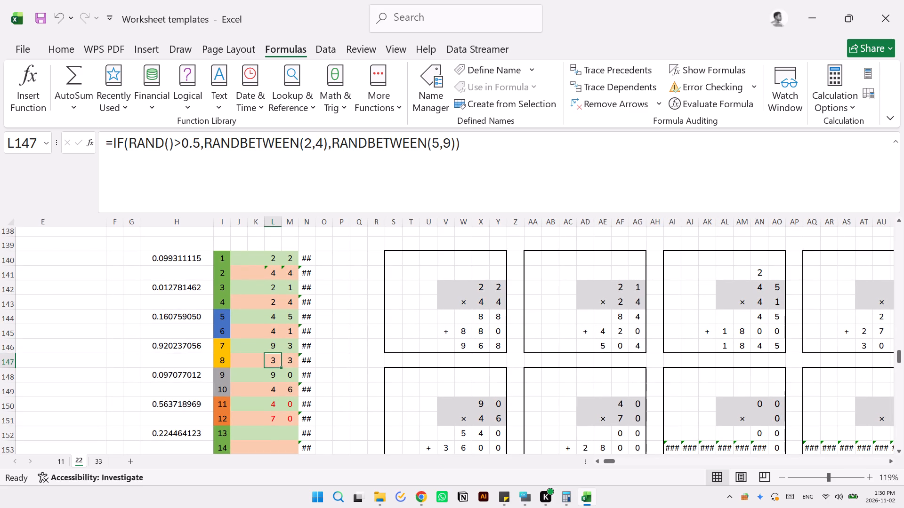
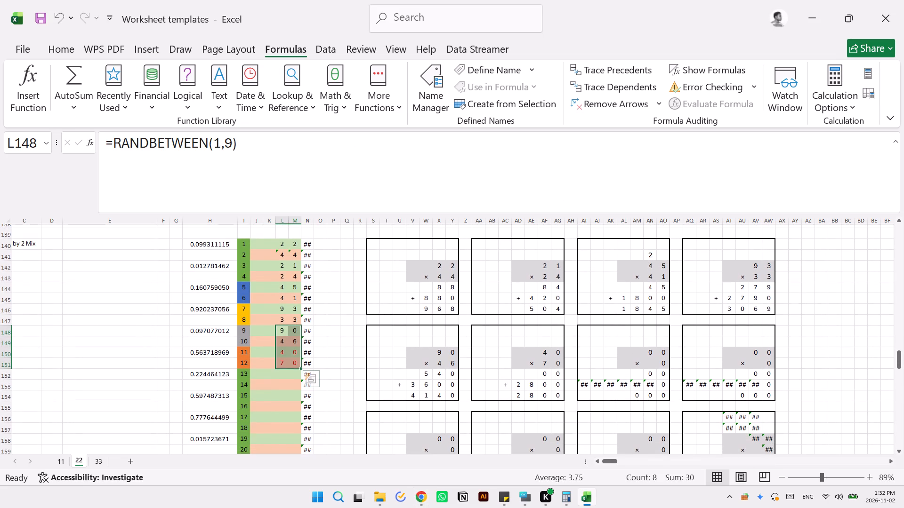
scroll(321, 328, "down", 1)
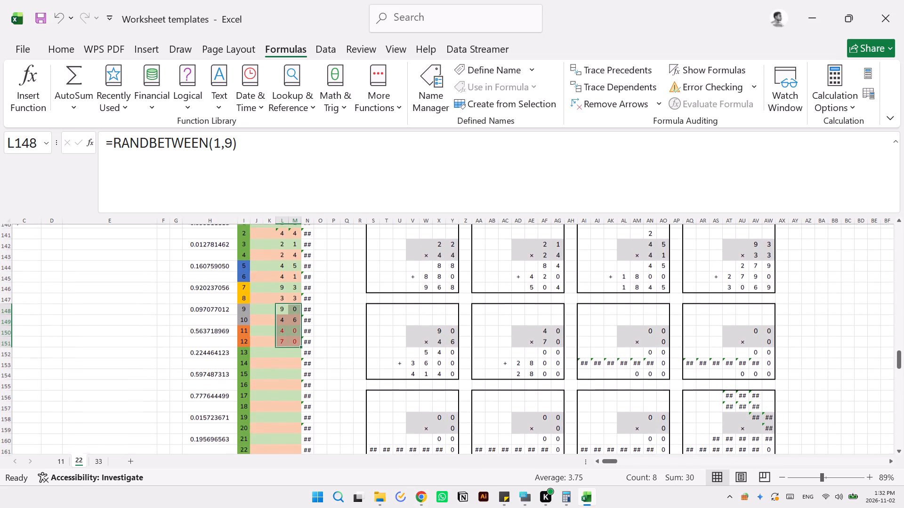
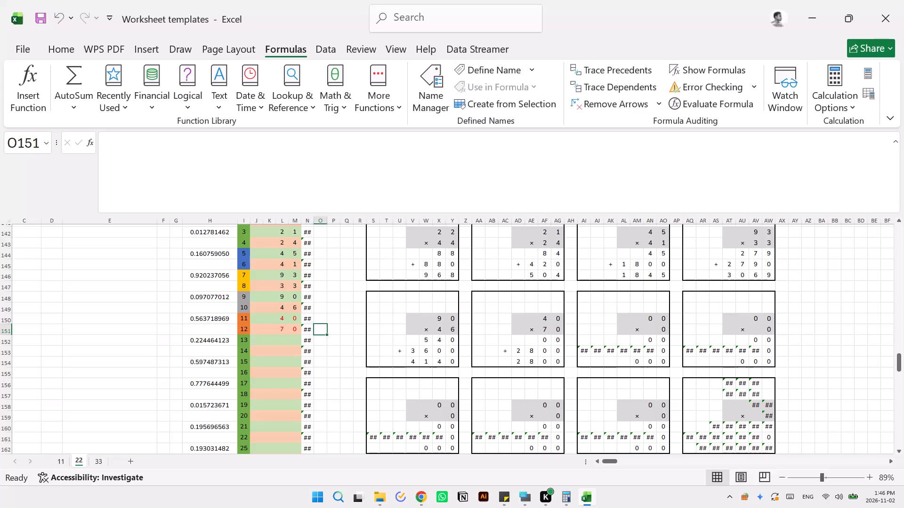
Review sheet 22's problem lists around the 2 by 2 Mix, from the earlier lists down to the 3-4 by 2 Mix.
scroll(380, 312, "up", 1)
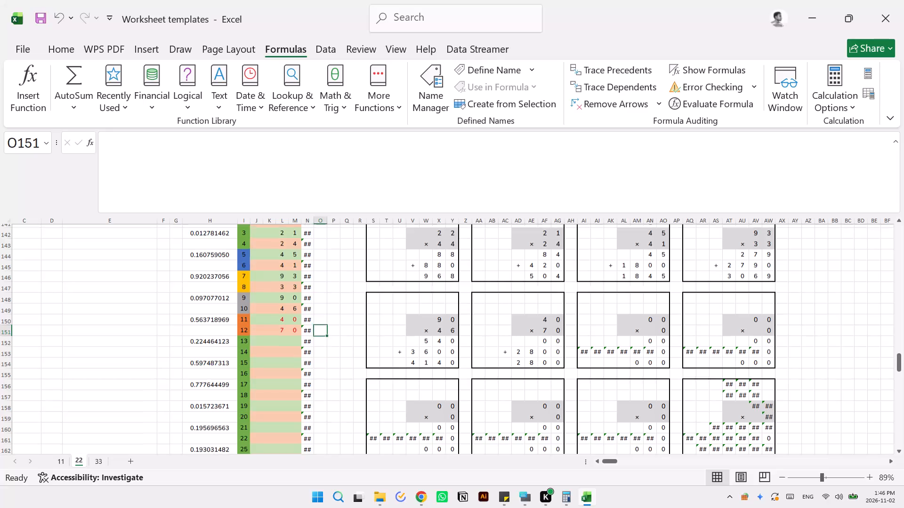
scroll(380, 312, "up", 2)
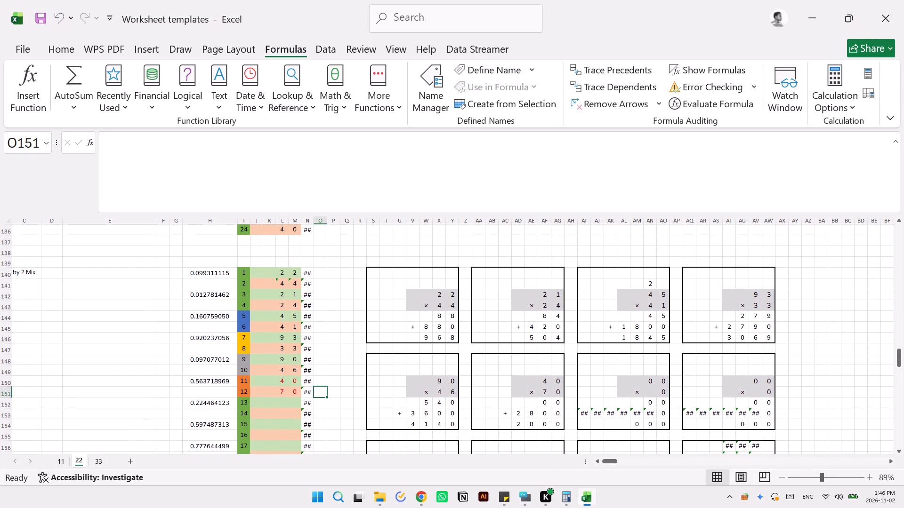
scroll(380, 312, "up", 2)
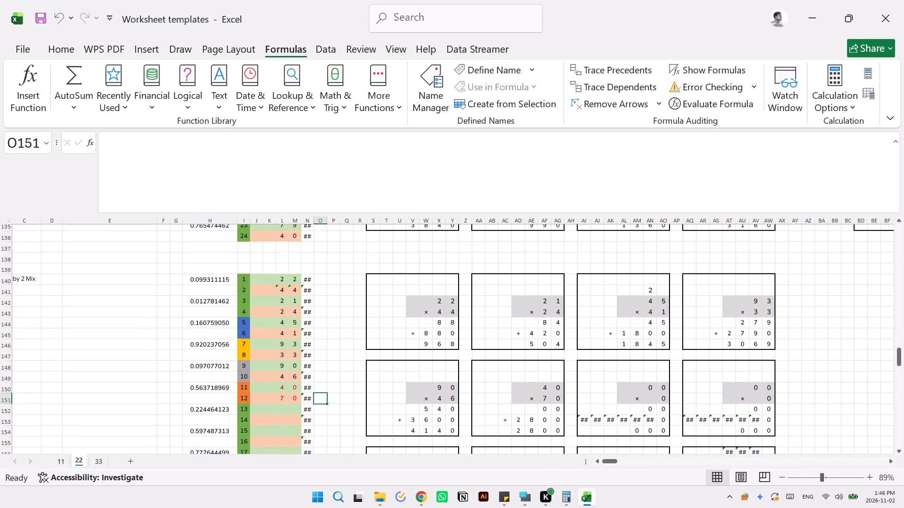
scroll(380, 312, "up", 3)
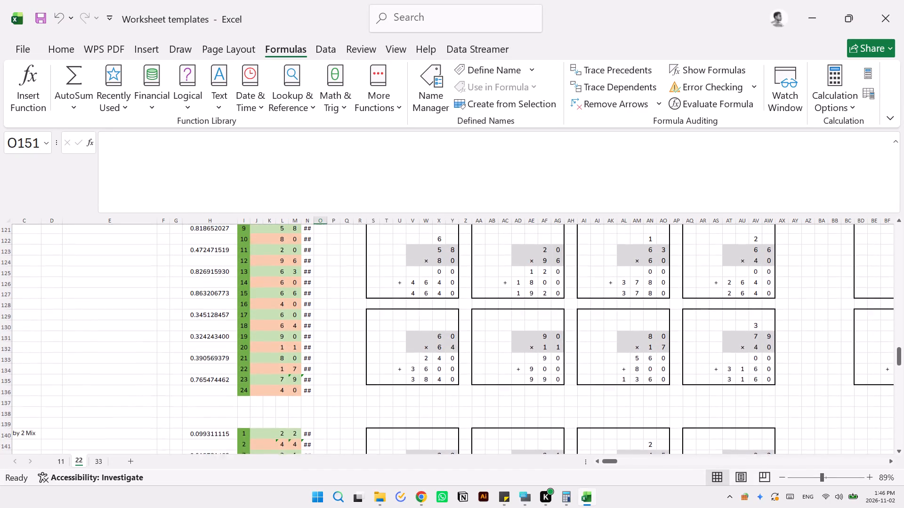
scroll(380, 312, "up", 3)
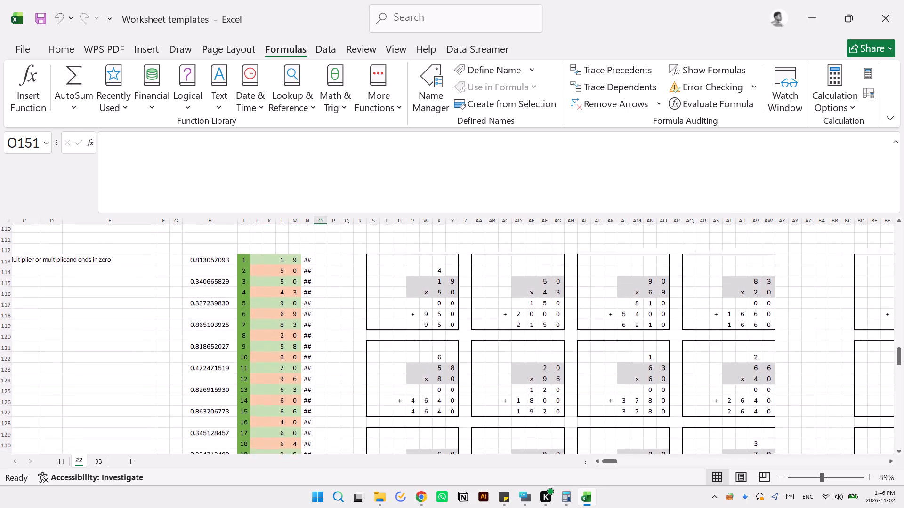
scroll(380, 312, "up", 3)
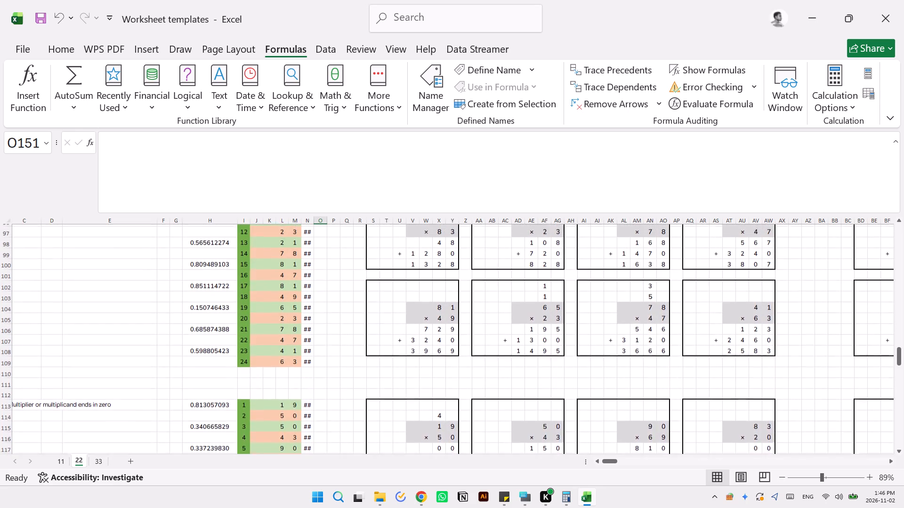
scroll(380, 312, "up", 2)
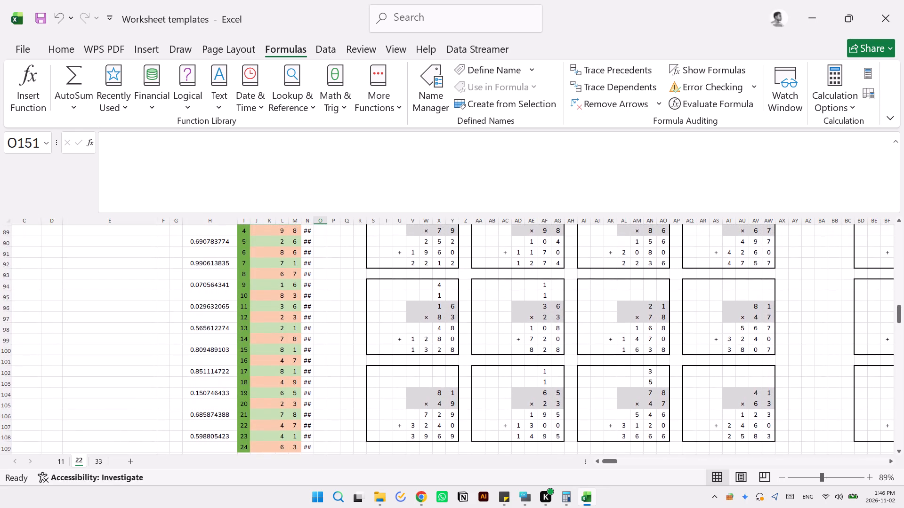
scroll(380, 312, "down", 7)
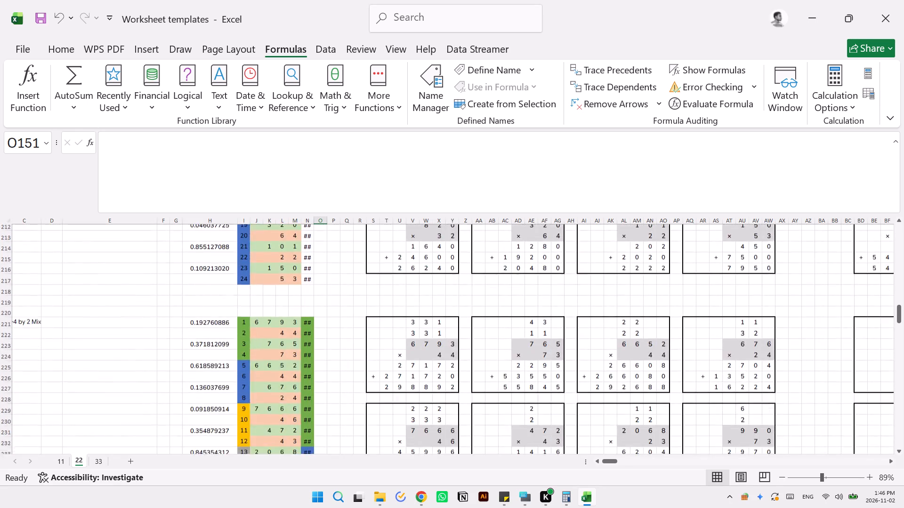
scroll(380, 312, "down", 3)
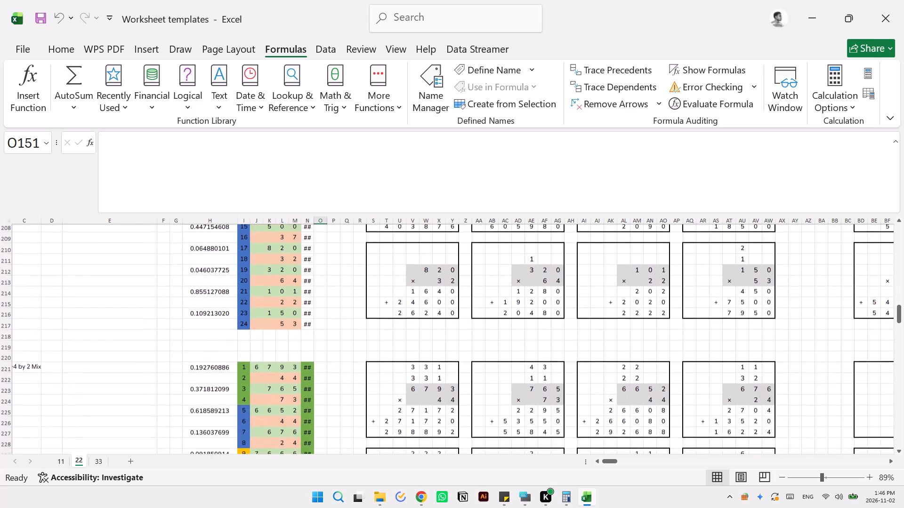
scroll(380, 312, "down", 1)
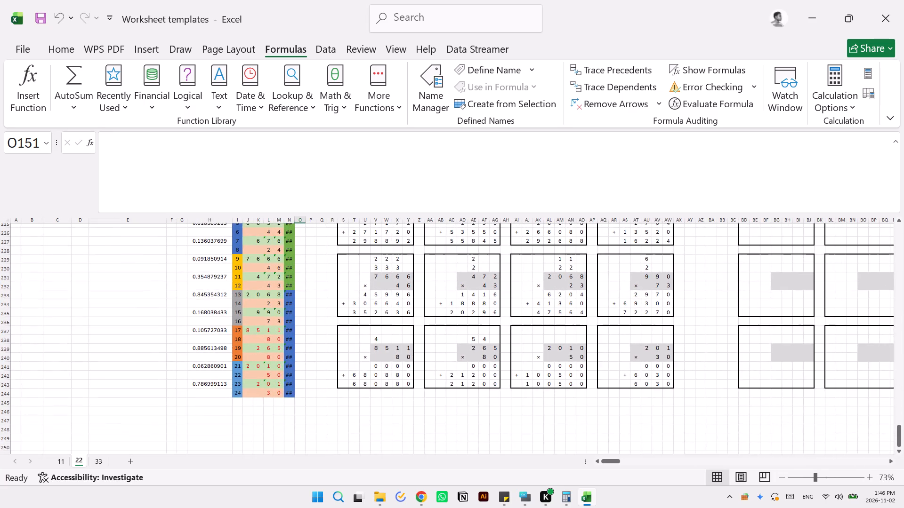
Select the full 3-4 by 2 Mix list, I221:N244, and recalculate the workbook for new random problem values.
scroll(380, 312, "up", 1)
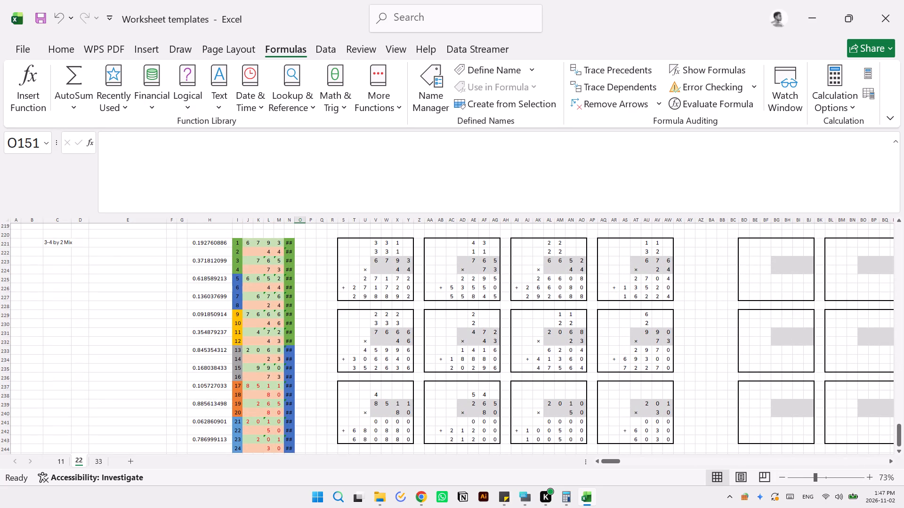
scroll(324, 326, "left", 1)
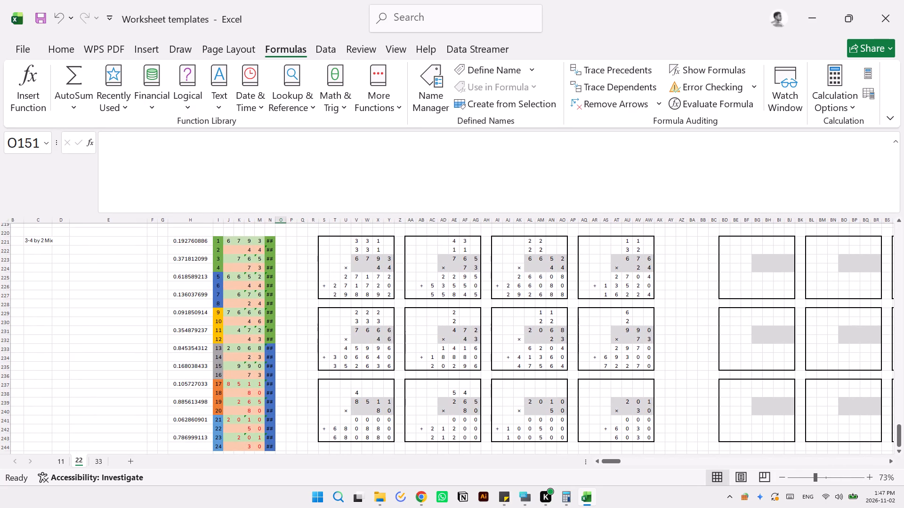
left_click_drag(215, 239, 255, 412)
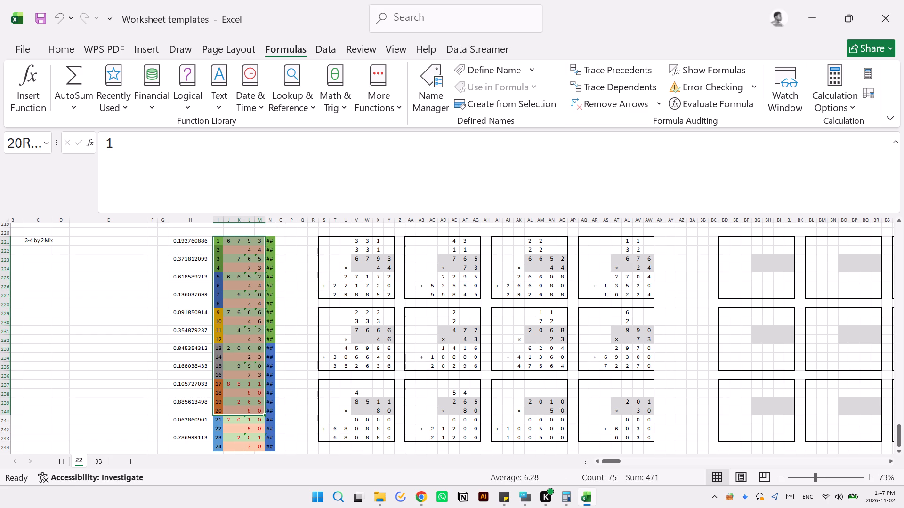
left_click_drag(255, 412, 271, 430)
scroll(271, 430, "down", 1)
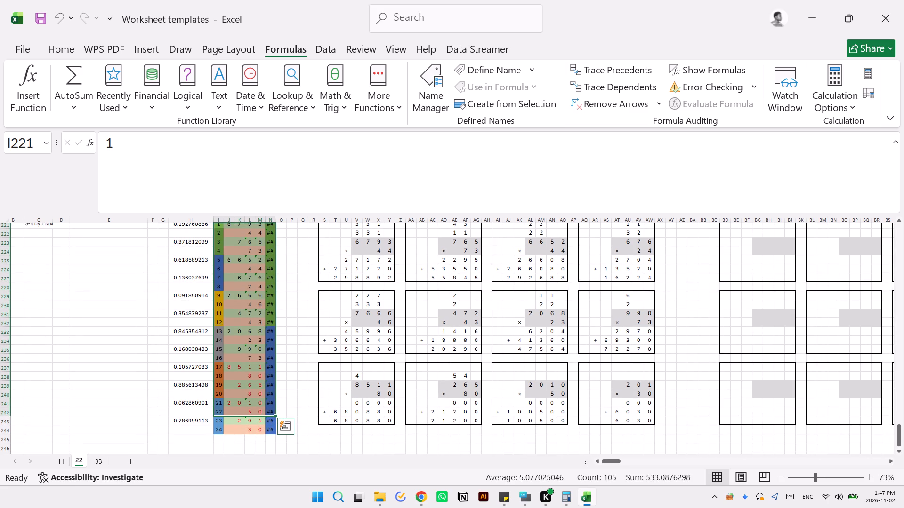
key("shift+Down")
key("shift+Down")
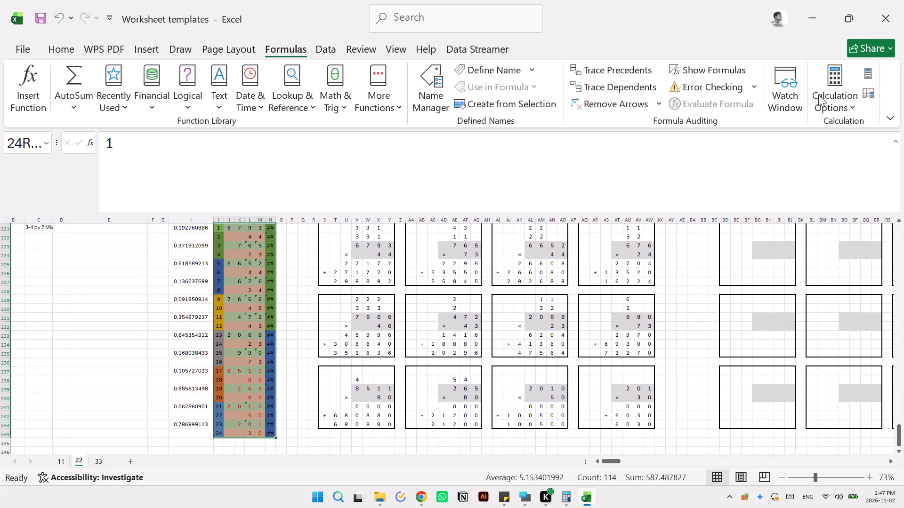
left_click(870, 71)
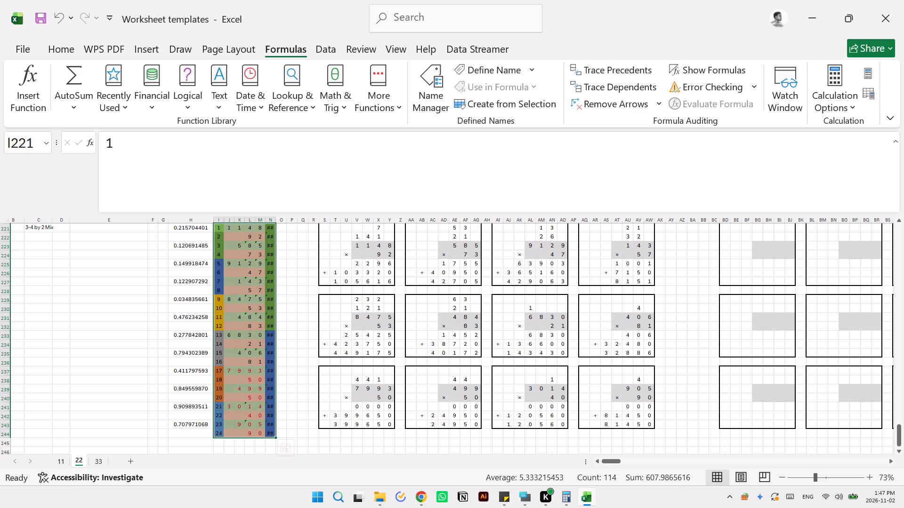
Custom-sort the selected 3-4 by 2 Mix list by column N cell values, smallest to largest, without a header row.
right_click(241, 328)
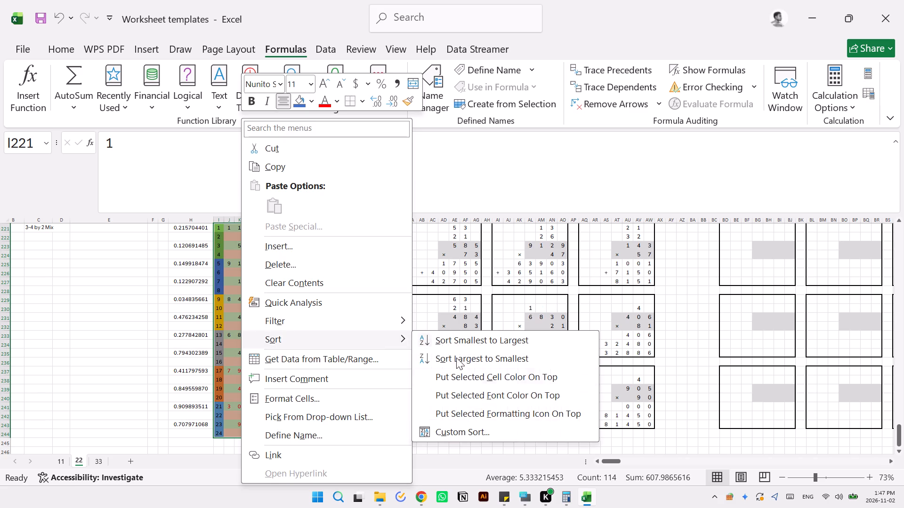
left_click(499, 432)
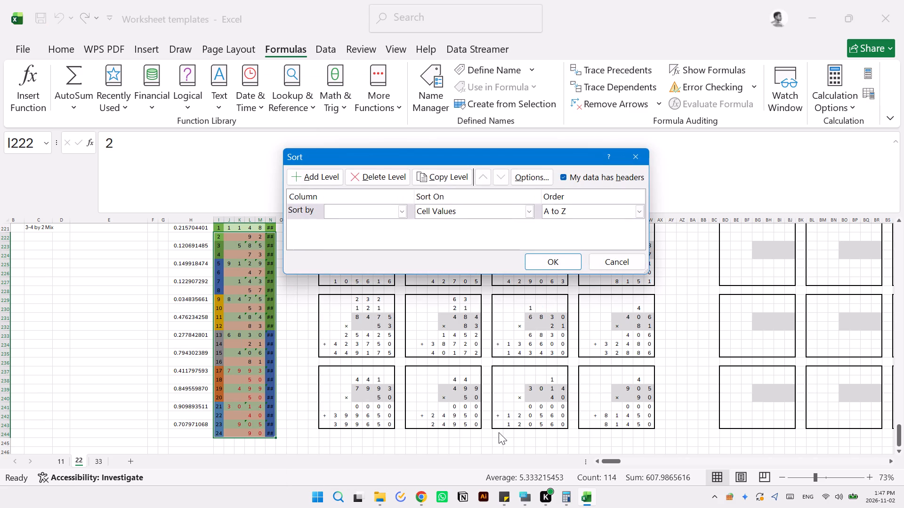
left_click(566, 176)
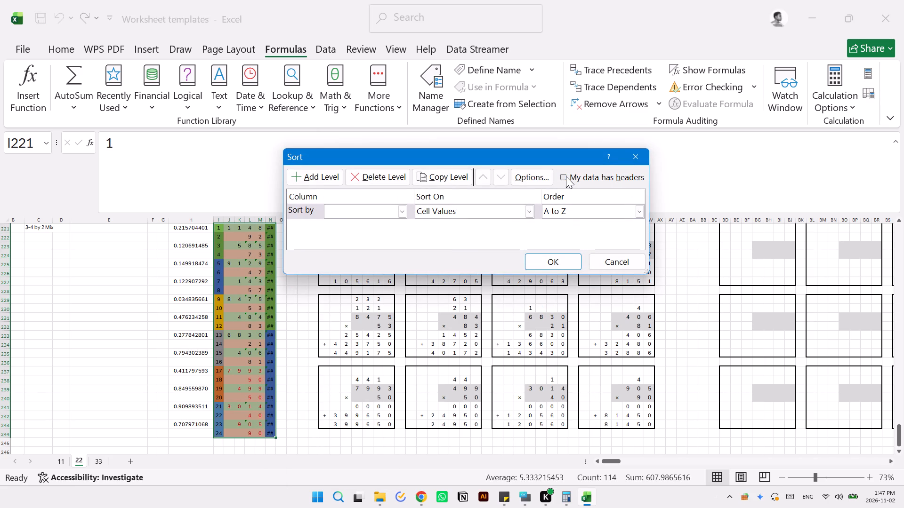
left_click(400, 213)
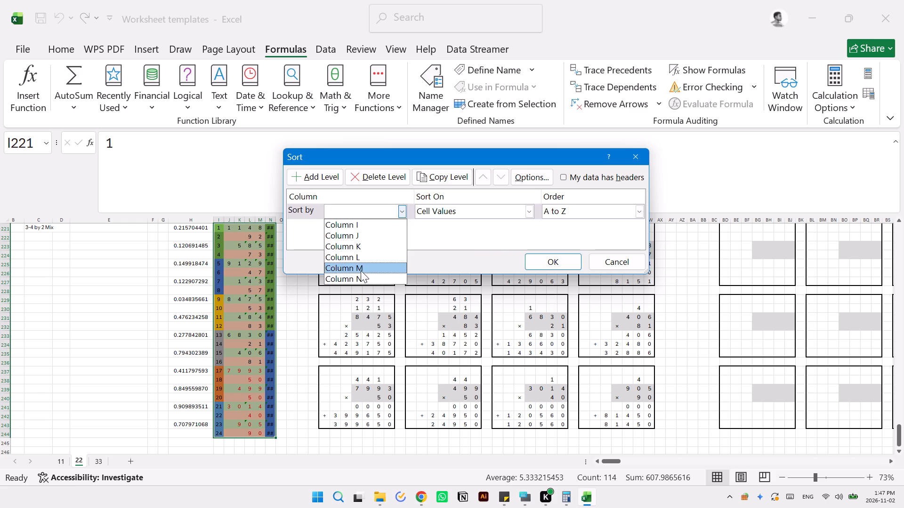
left_click(365, 275)
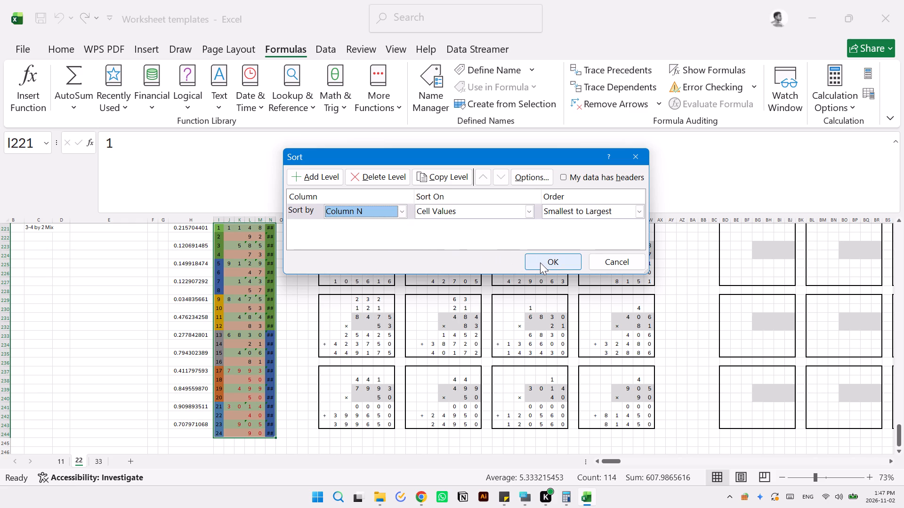
left_click(540, 262)
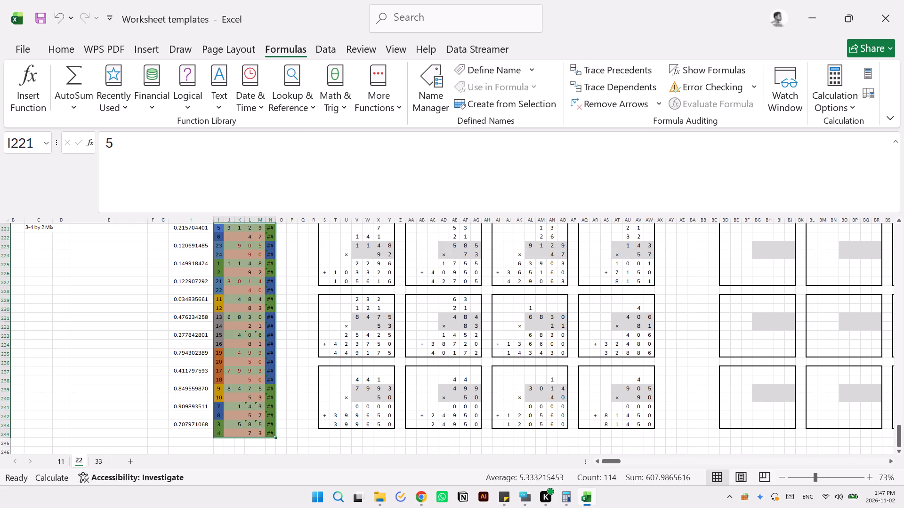
Recalculate the random values and re-sort the 3-4 by 2 Mix list by column N, smallest to largest.
scroll(436, 297, "left", 2)
scroll(436, 297, "up", 1)
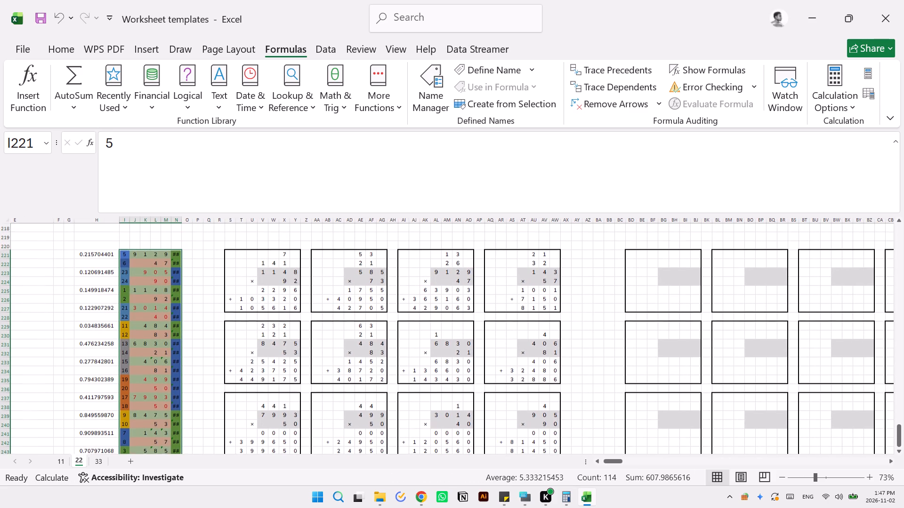
scroll(436, 297, "up", 1)
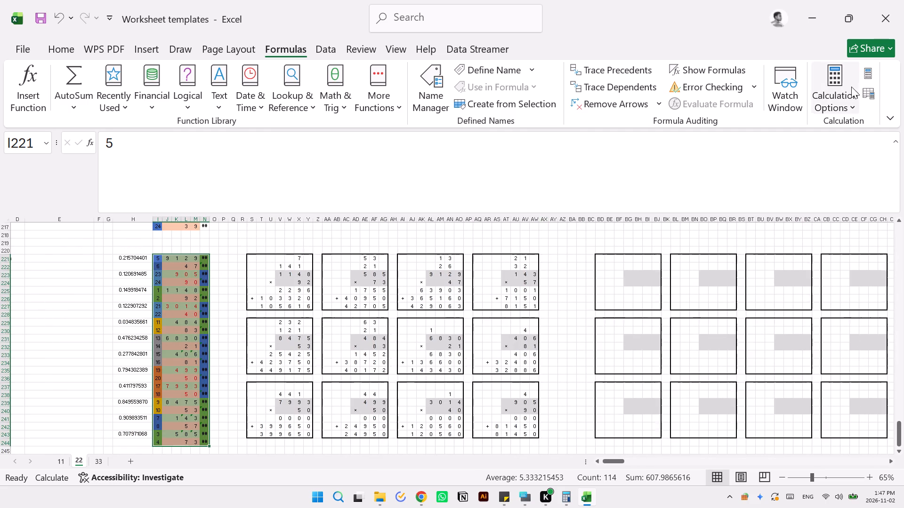
left_click(867, 75)
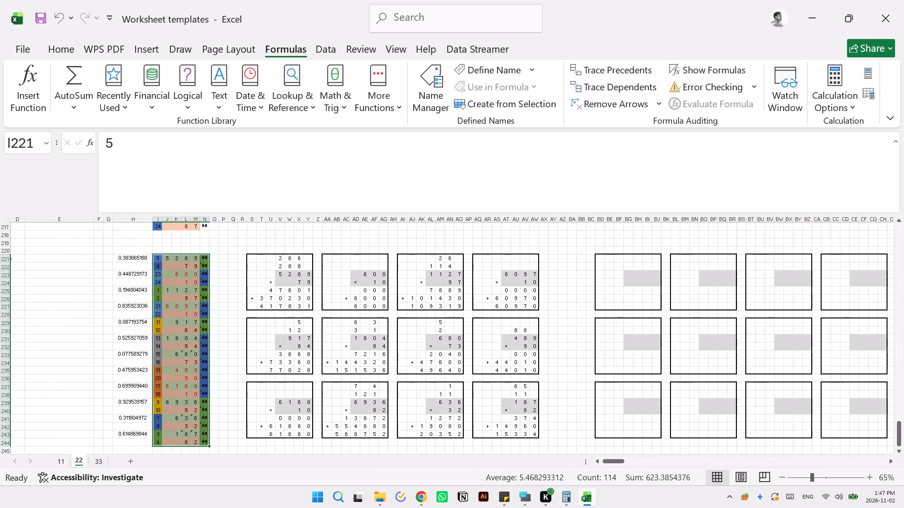
right_click(176, 331)
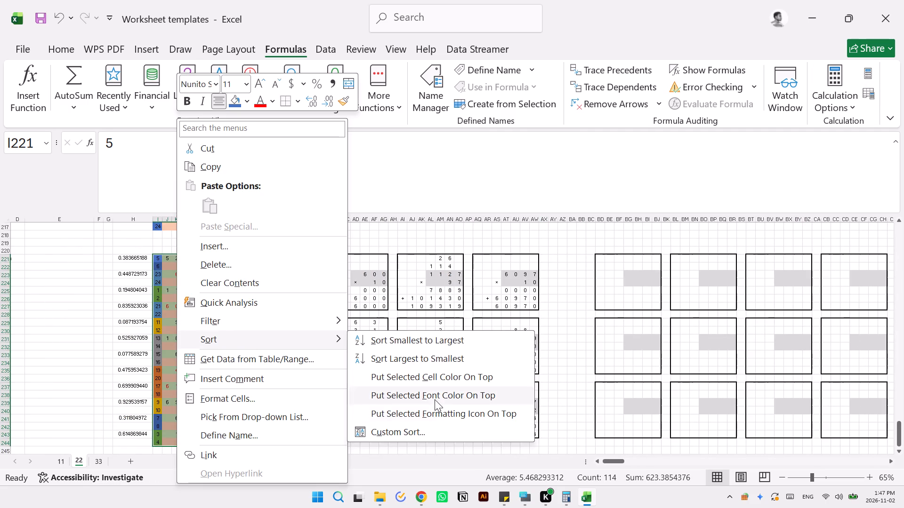
left_click(436, 430)
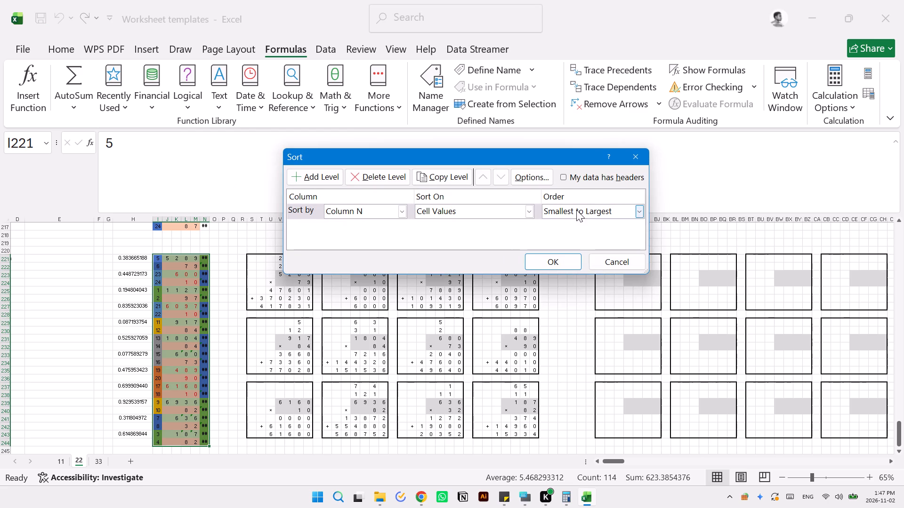
left_click(558, 266)
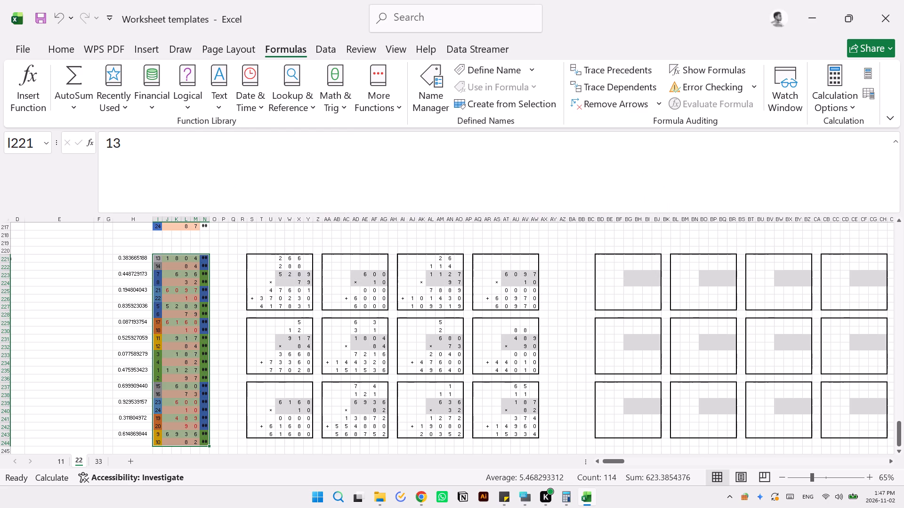
Reshuffle the 3-4 by 2 Mix list once more by recalculating and sorting on column N, smallest to largest.
left_click(871, 75)
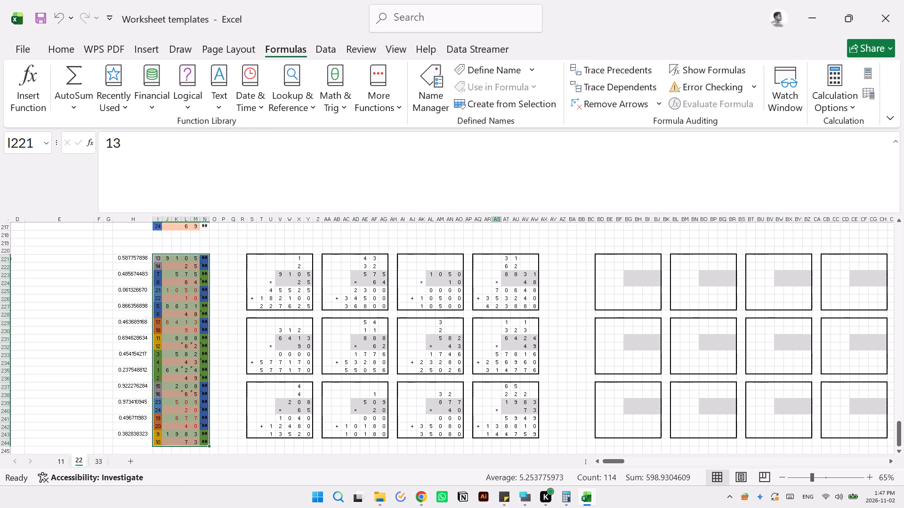
right_click(195, 336)
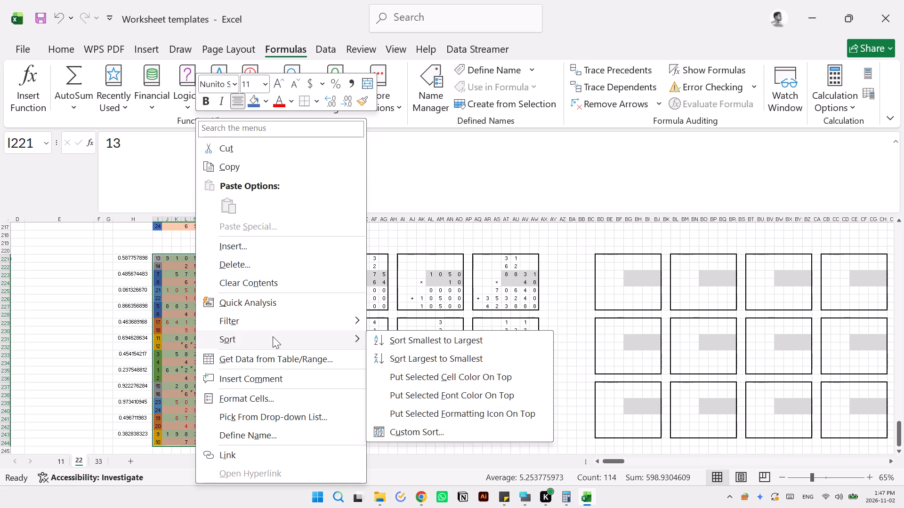
left_click(488, 427)
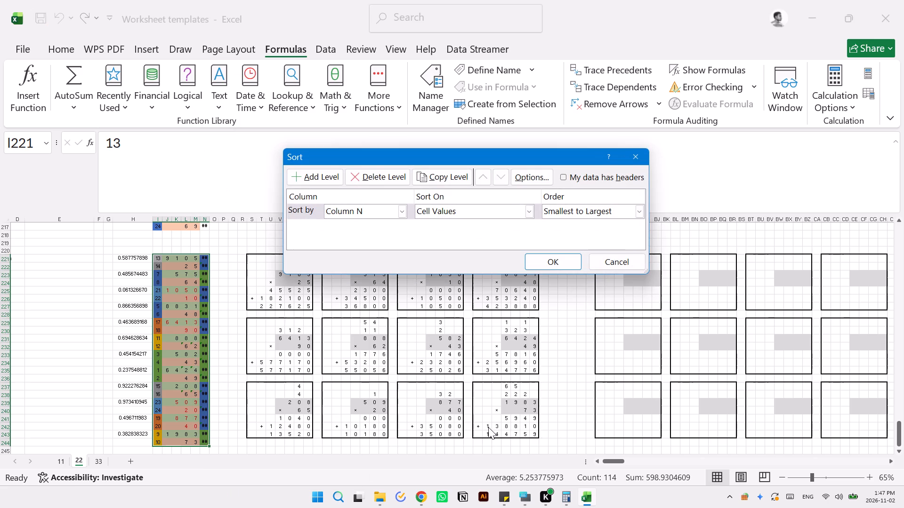
left_click(556, 260)
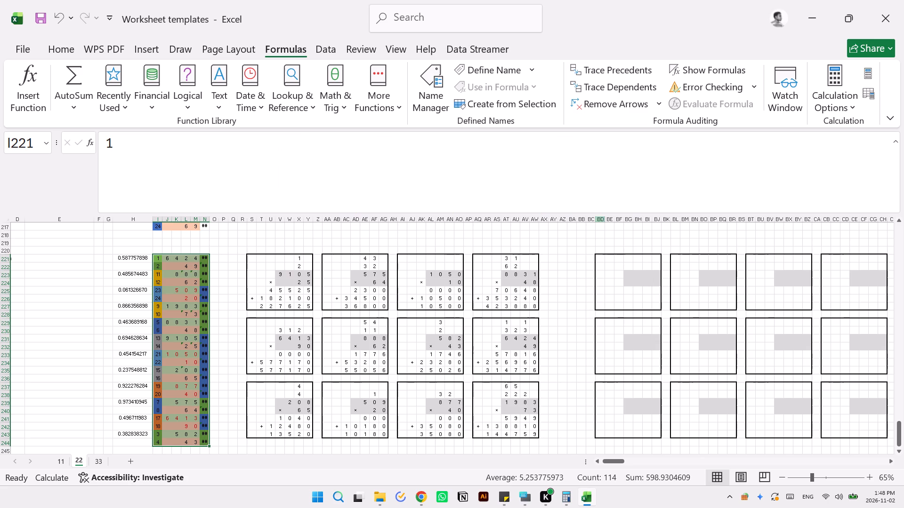
Recalculate and sort the 3-4 by 2 Mix list by column N, smallest to largest, and recalculate once more for fresh problems.
left_click(866, 74)
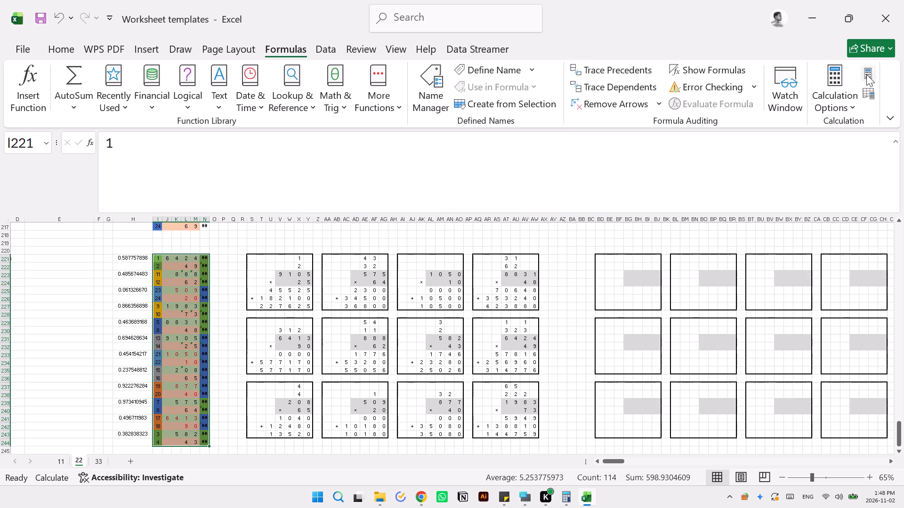
right_click(168, 315)
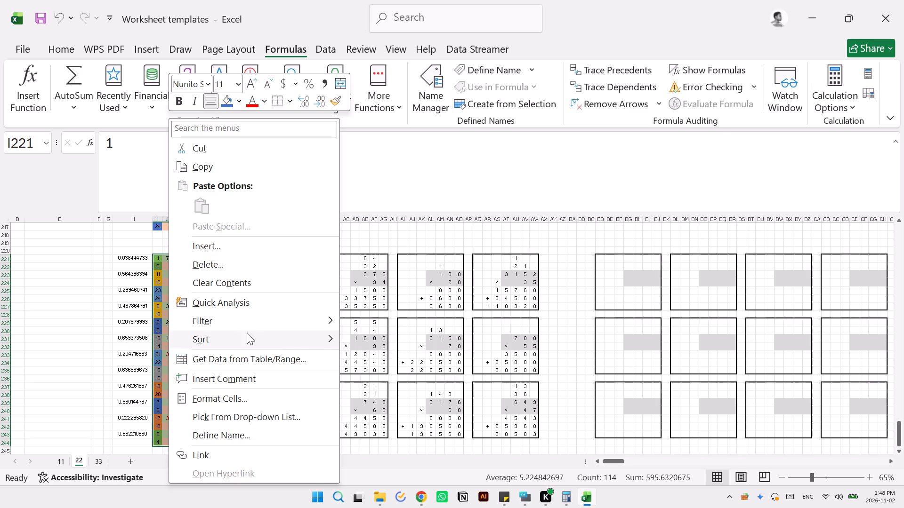
left_click(433, 429)
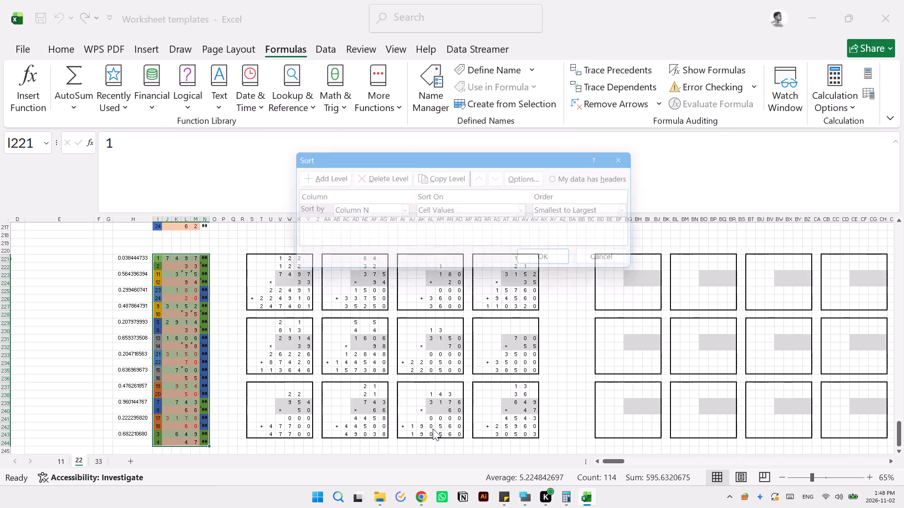
left_click(562, 260)
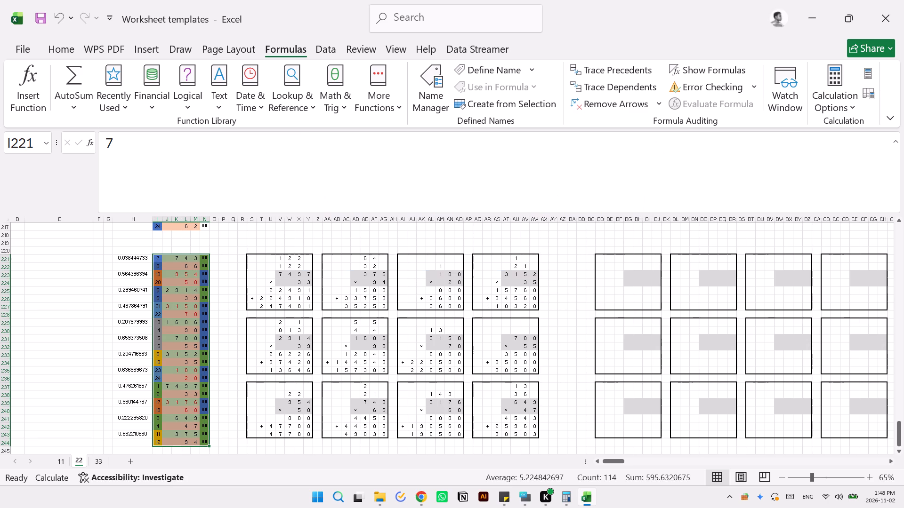
scroll(563, 331, "left", 1)
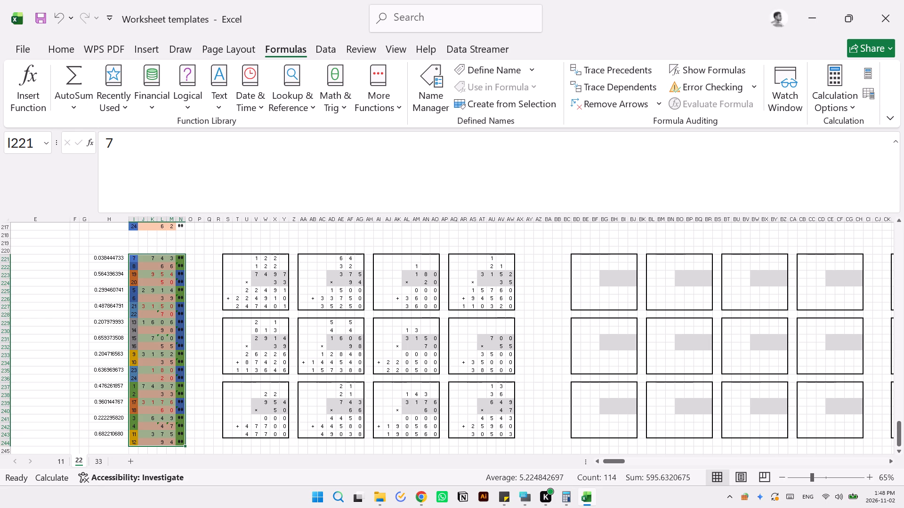
left_click(869, 76)
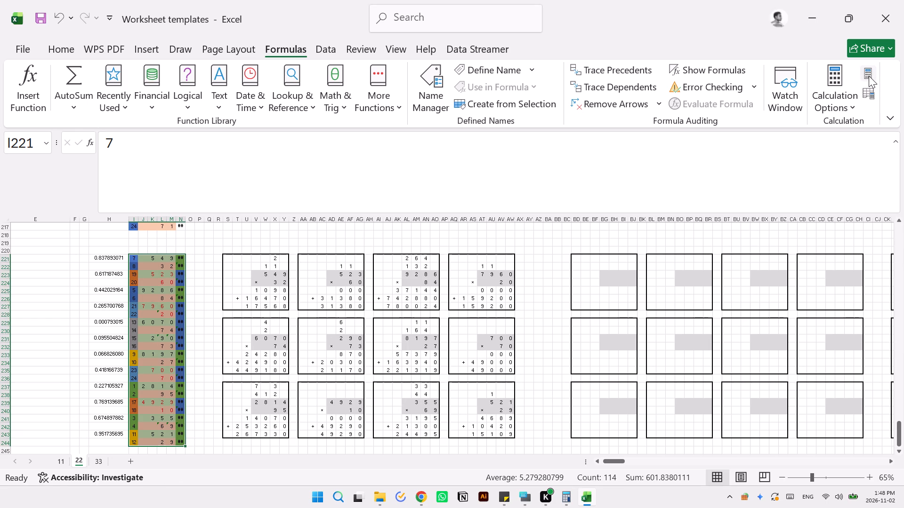
Copy the twelve worked problem grids in S221:AW243 and paste them as values into the empty grid set starting at BD221.
scroll(669, 333, "left", 1)
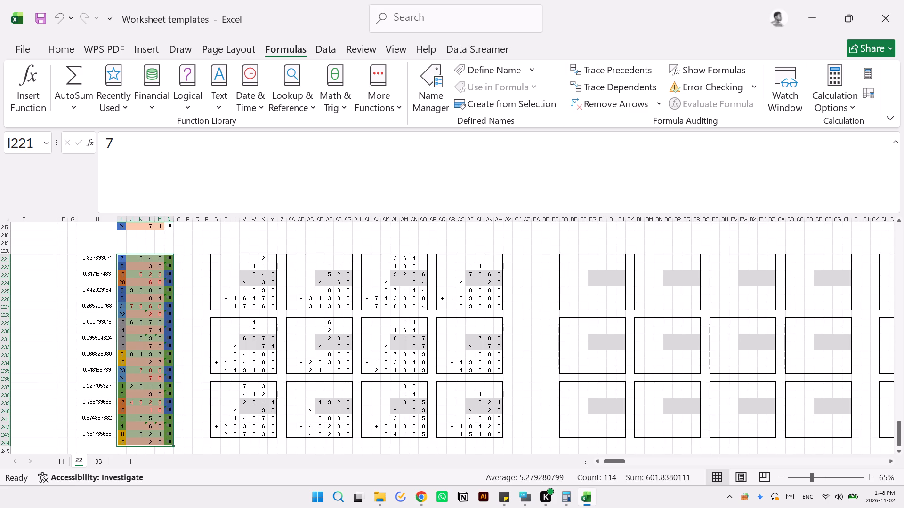
scroll(669, 333, "left", 2)
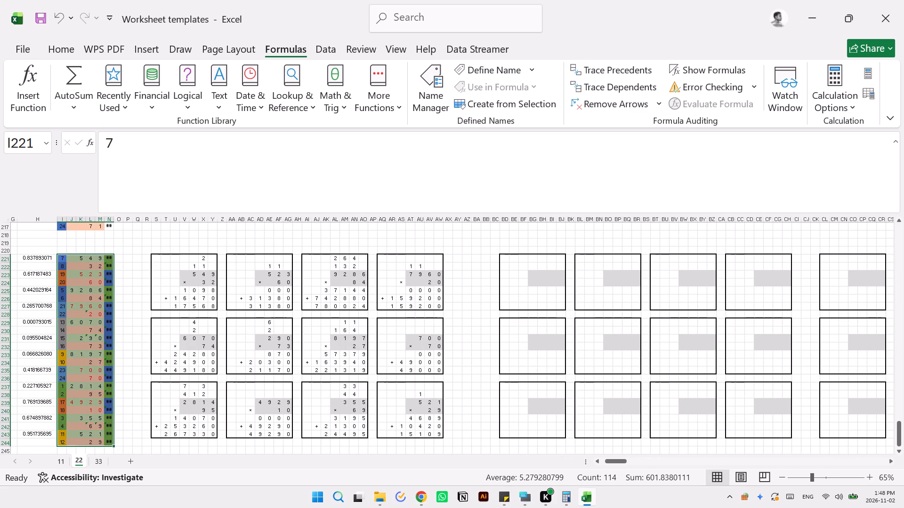
left_click_drag(154, 256, 438, 437)
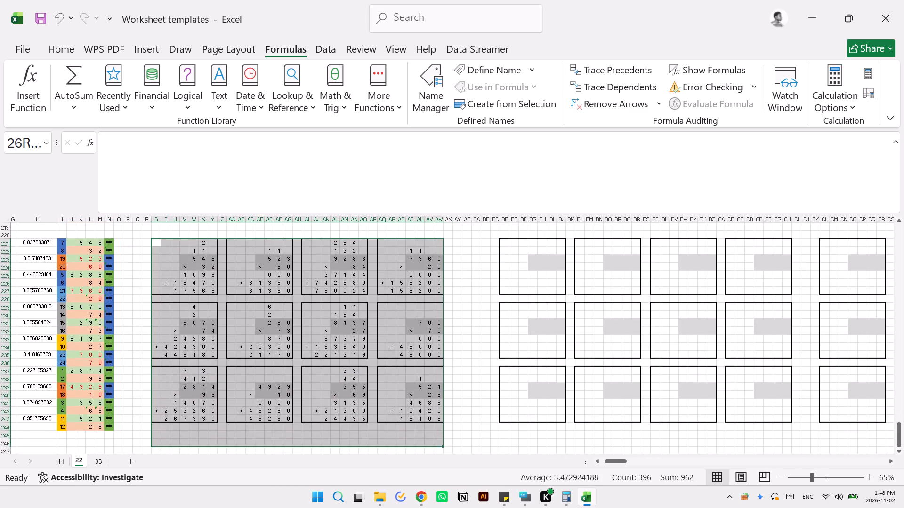
left_click_drag(438, 437, 438, 421)
key("ctrl+c")
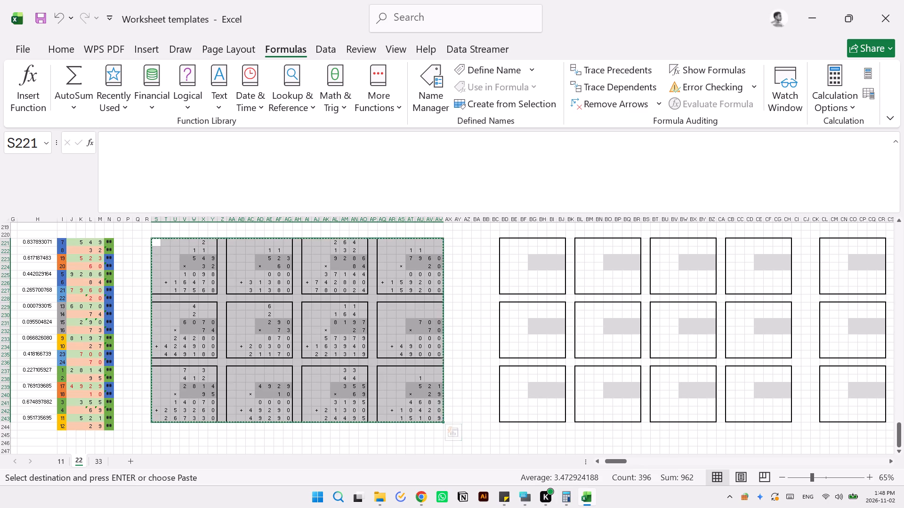
left_click(505, 242)
right_click(505, 242)
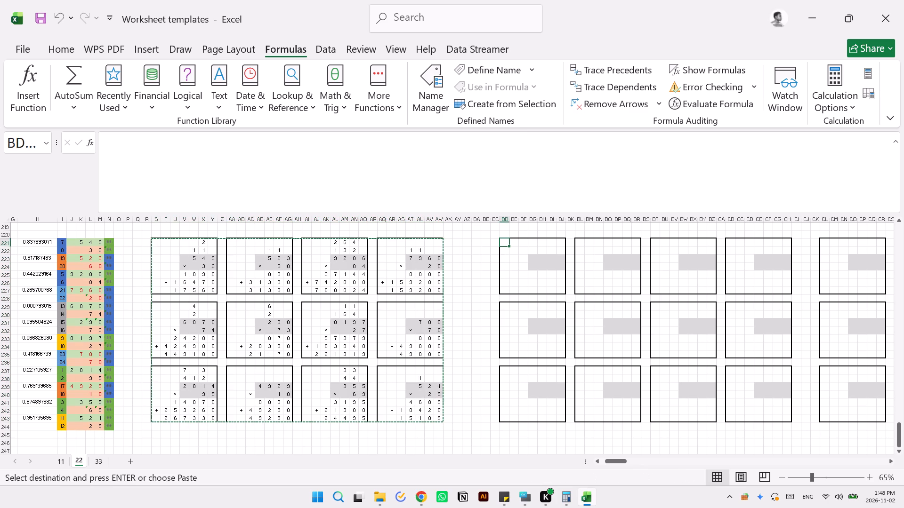
left_click(560, 209)
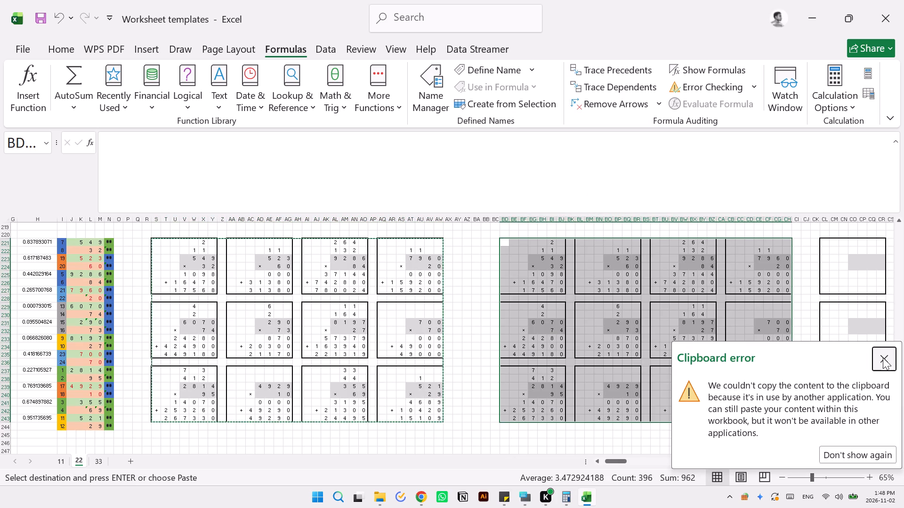
Dismiss the clipboard error message.
left_click(884, 357)
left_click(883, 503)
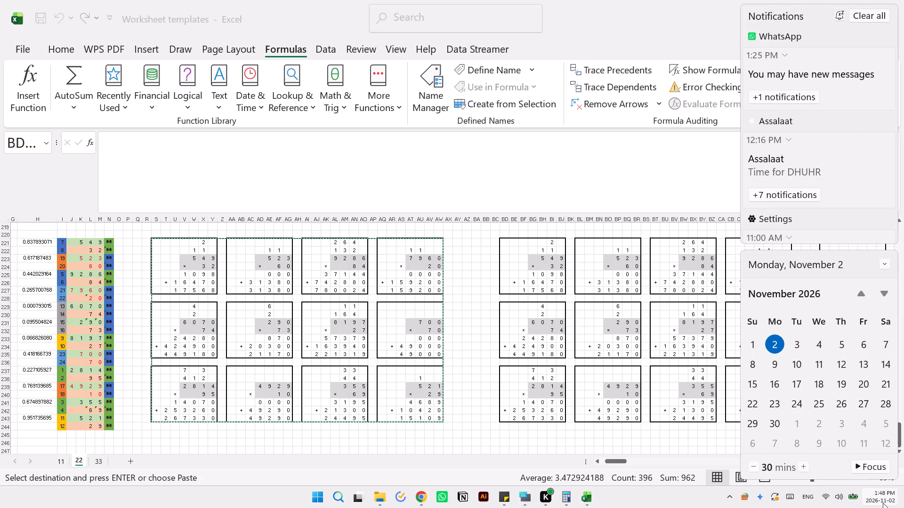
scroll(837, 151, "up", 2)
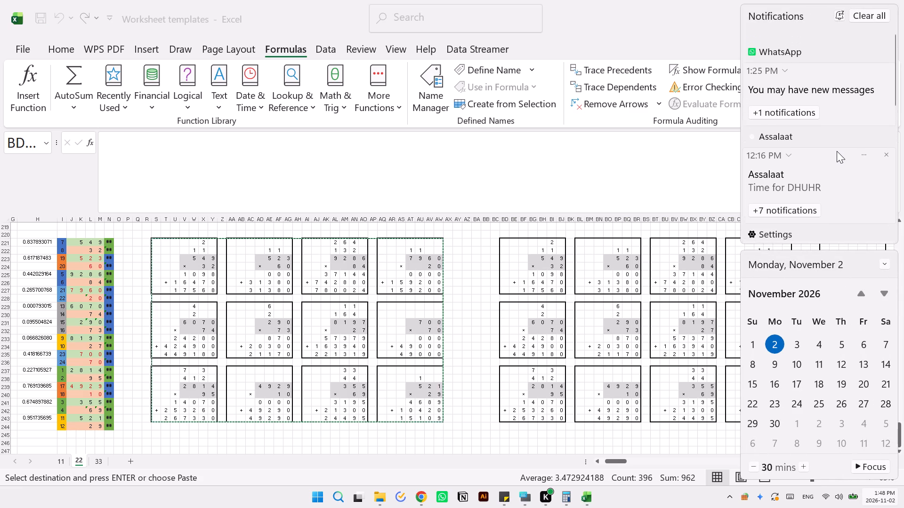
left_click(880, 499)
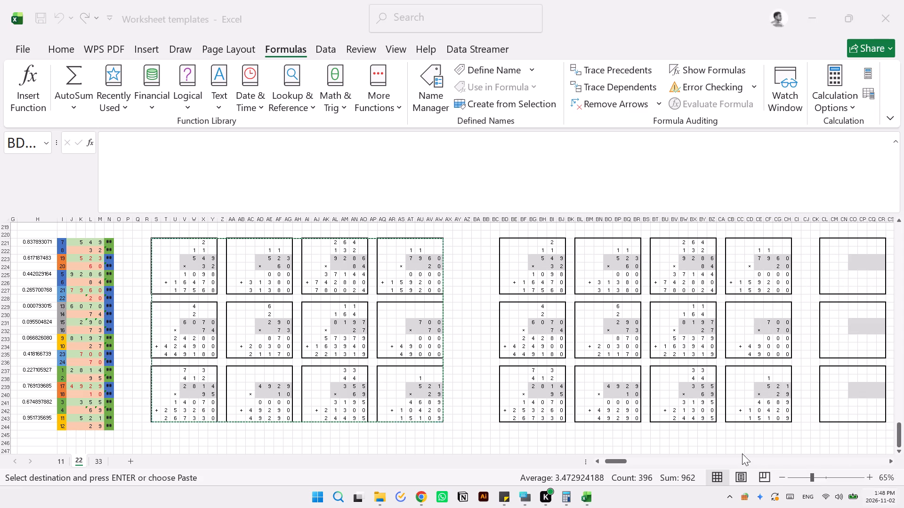
Select the 3-4 by 2 Mix list in I221:N244 and start sorting it again for a fresh problem order.
scroll(669, 421, "right", 4)
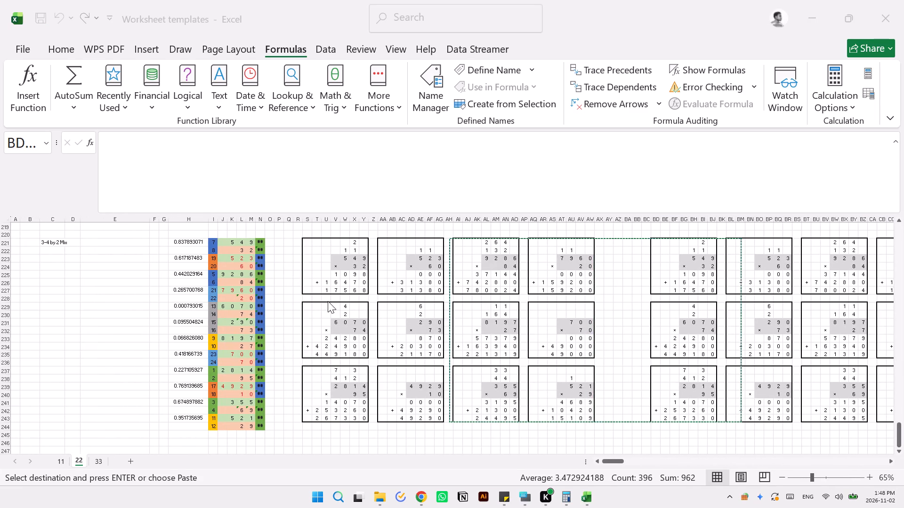
left_click(210, 239)
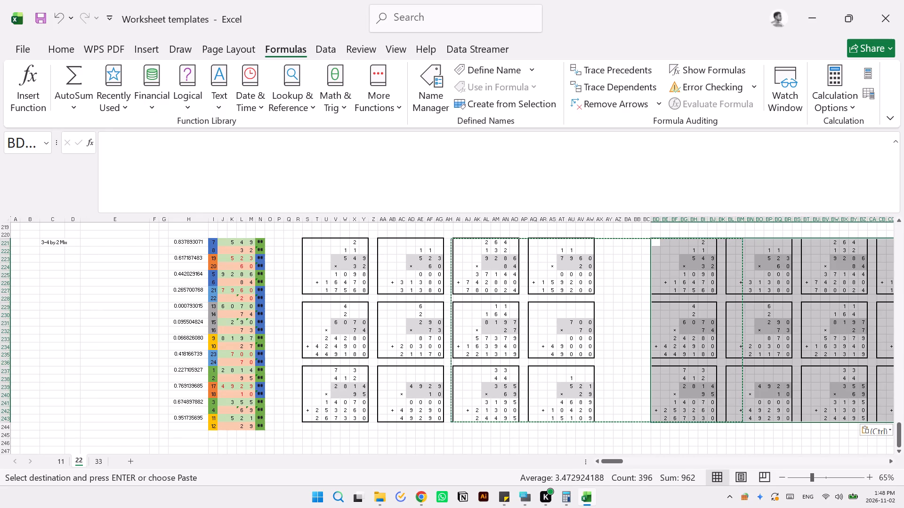
left_click_drag(211, 241, 259, 432)
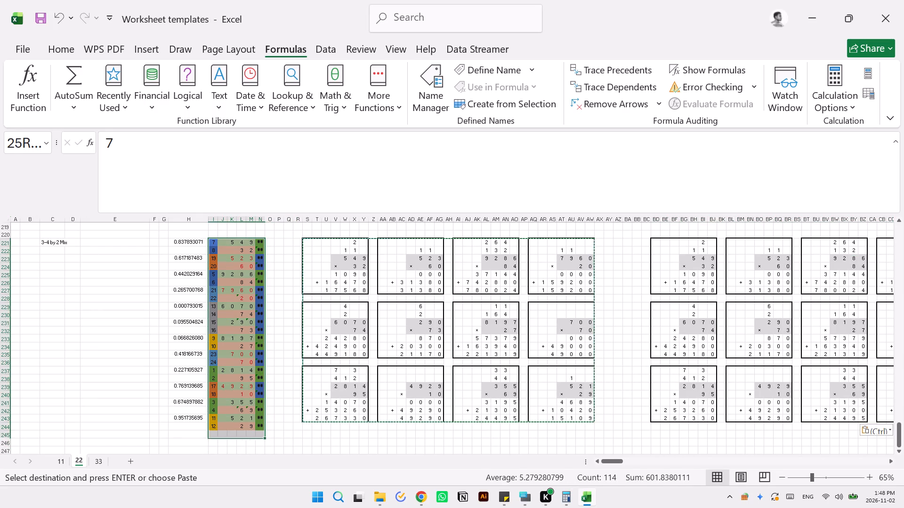
left_click_drag(259, 432, 259, 426)
right_click(243, 341)
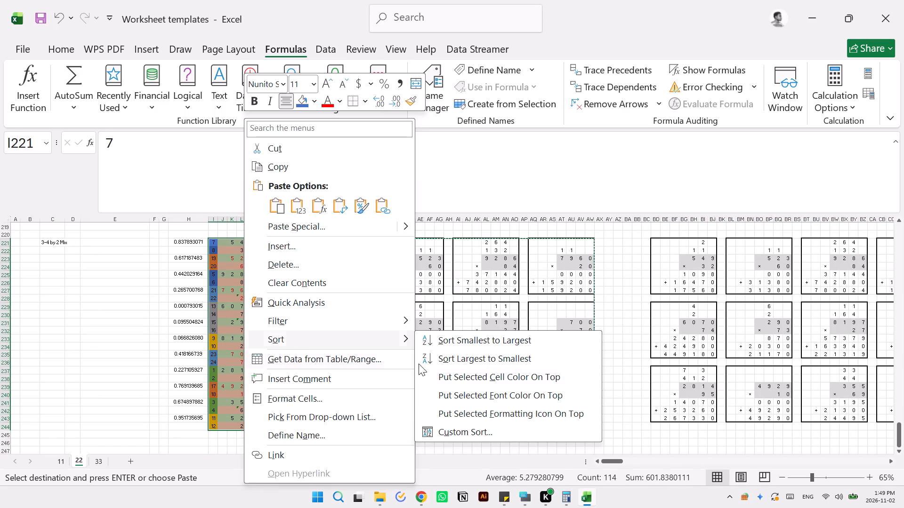
Sort the 3-4 by 2 Mix list by column N, smallest to largest, twice, recalculating the workbook after each sort.
left_click(494, 431)
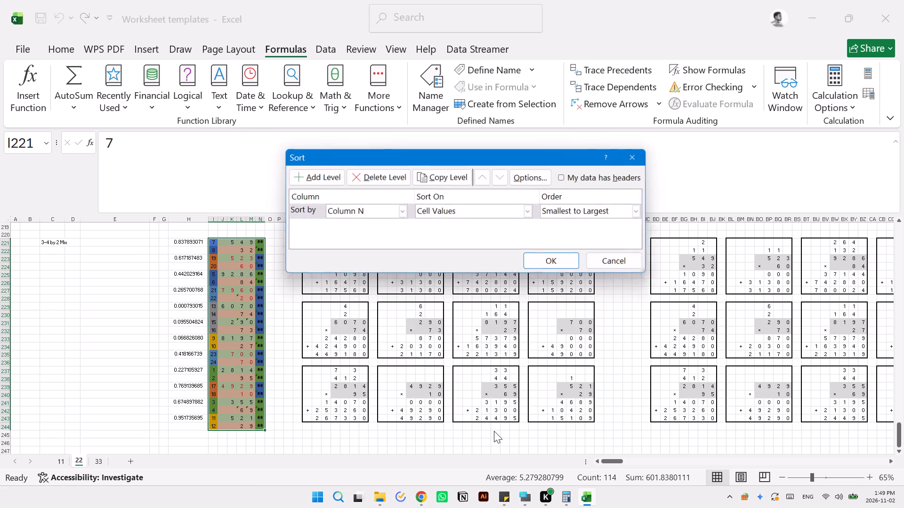
left_click(565, 260)
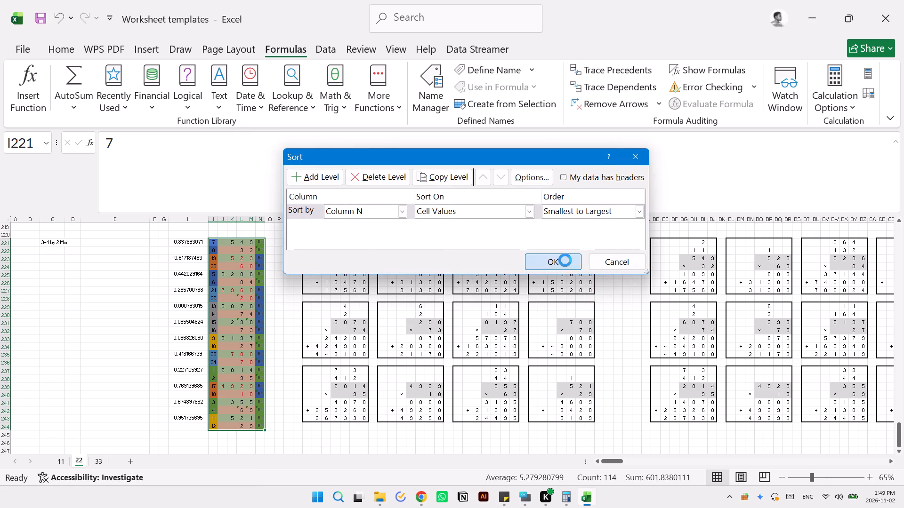
left_click(868, 78)
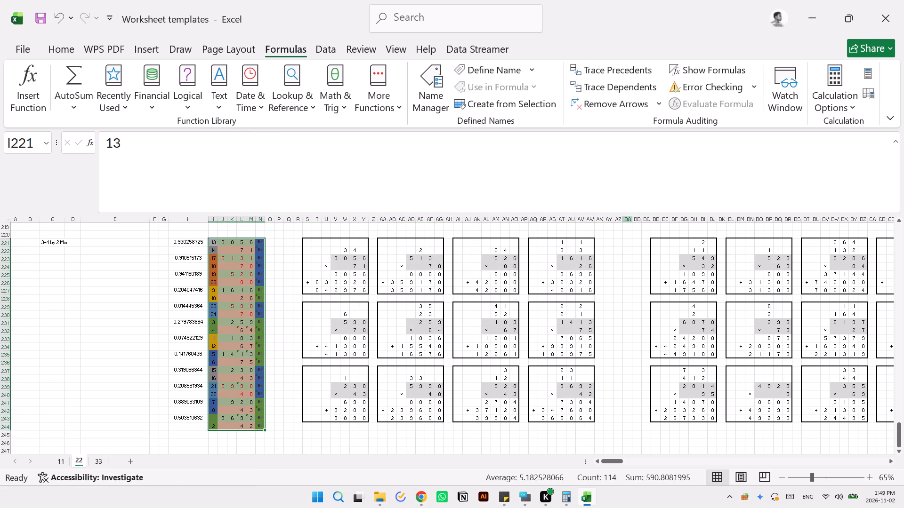
right_click(239, 302)
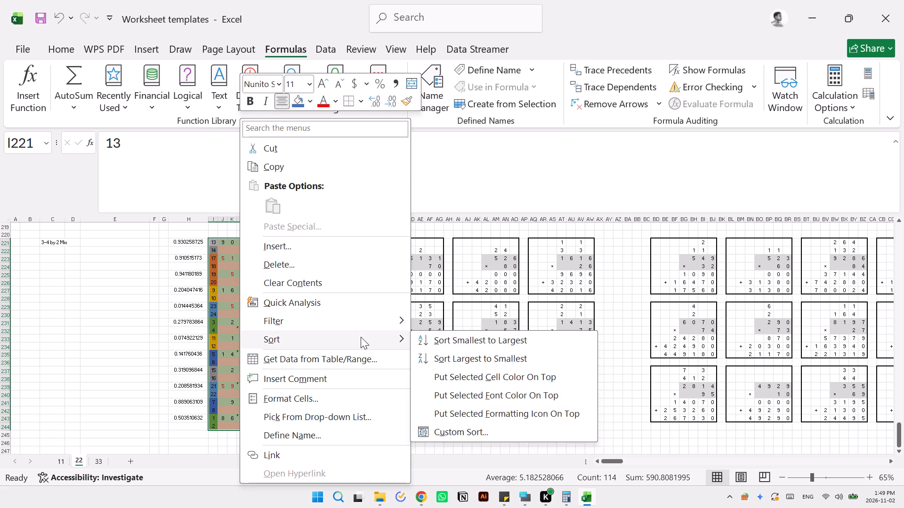
left_click(528, 429)
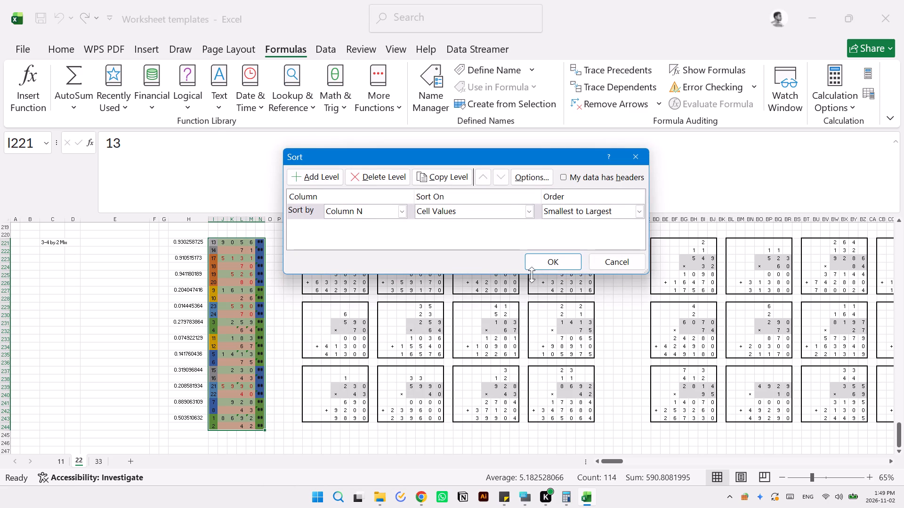
left_click(550, 261)
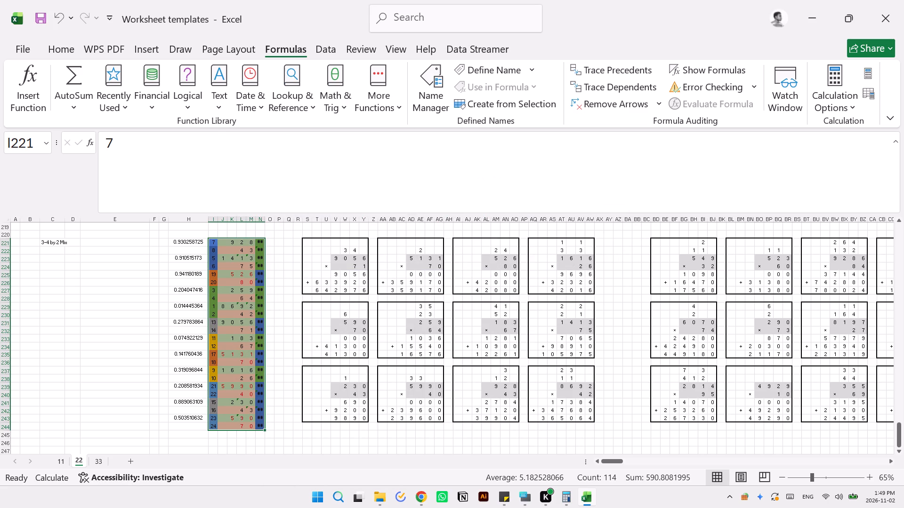
left_click(871, 72)
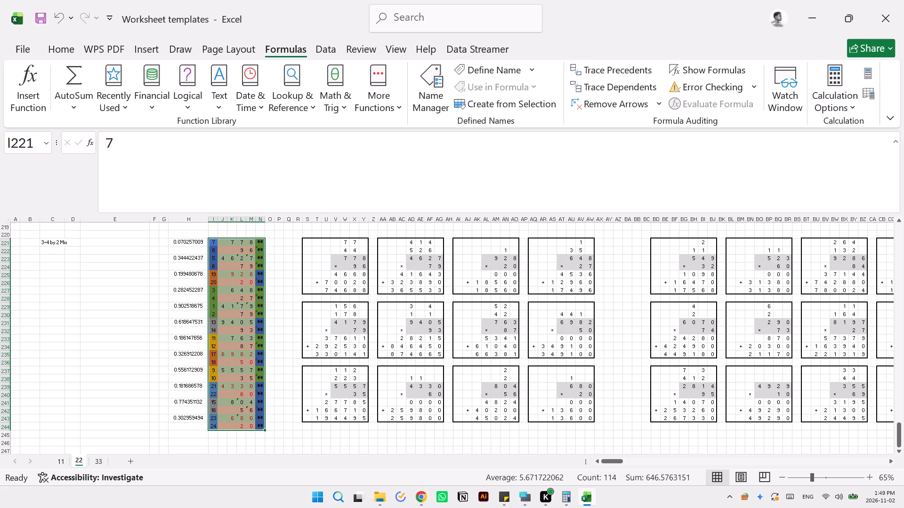
Copy the new problem grids in S221:AW243 and paste them as values into the next empty grid set starting at CL221.
scroll(684, 285, "left", 2)
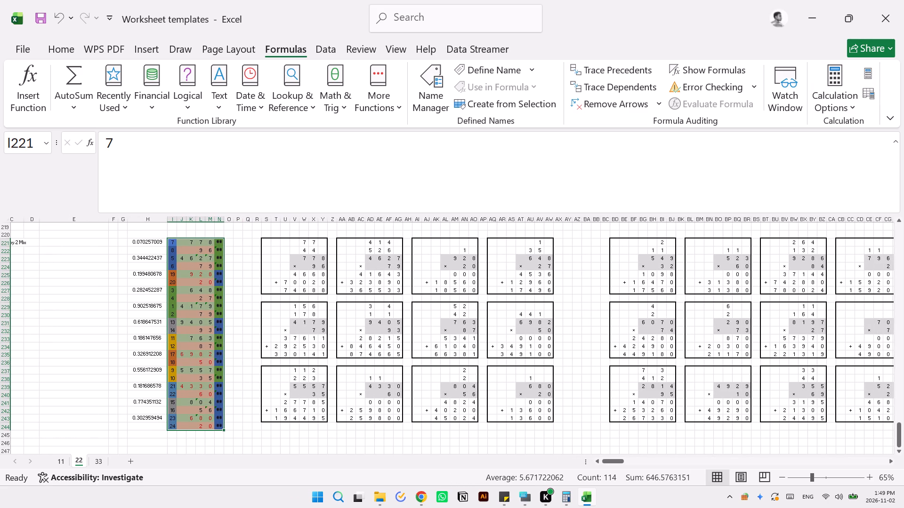
left_click_drag(265, 243, 546, 413)
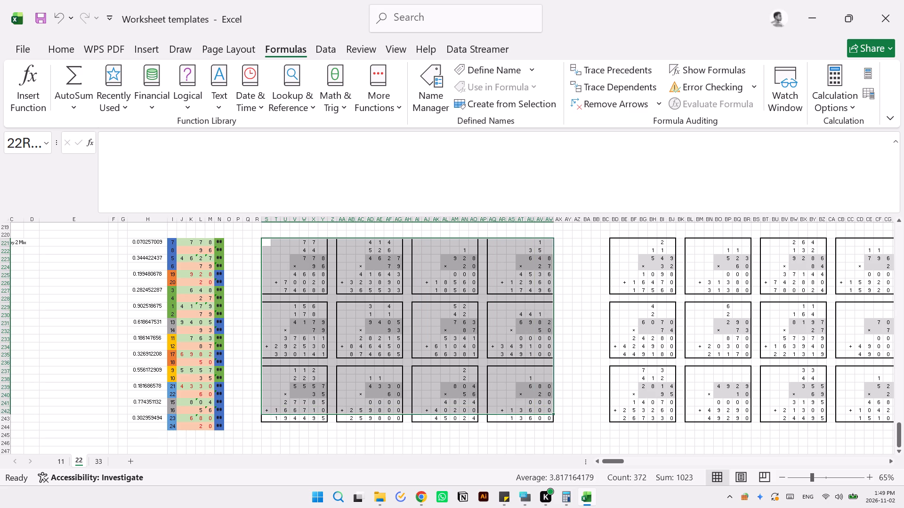
left_click_drag(546, 413, 548, 416)
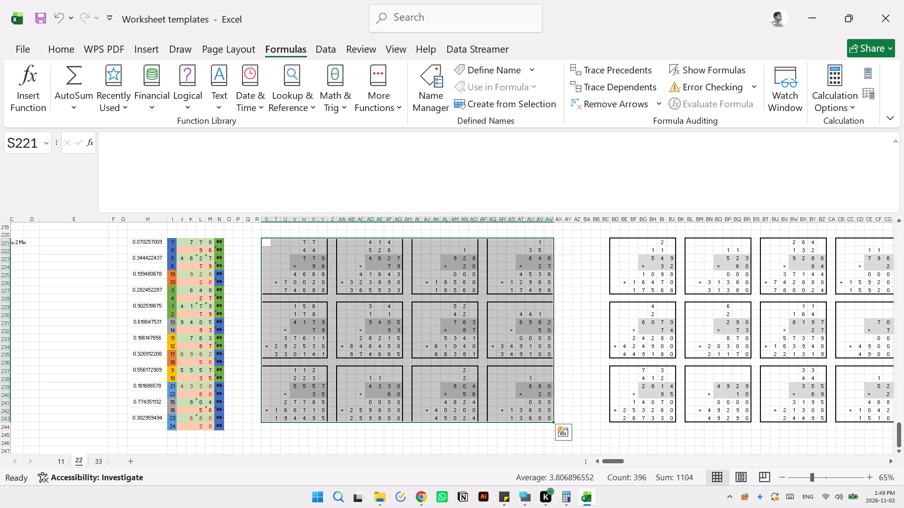
key("ctrl+c")
scroll(660, 363, "left", 2)
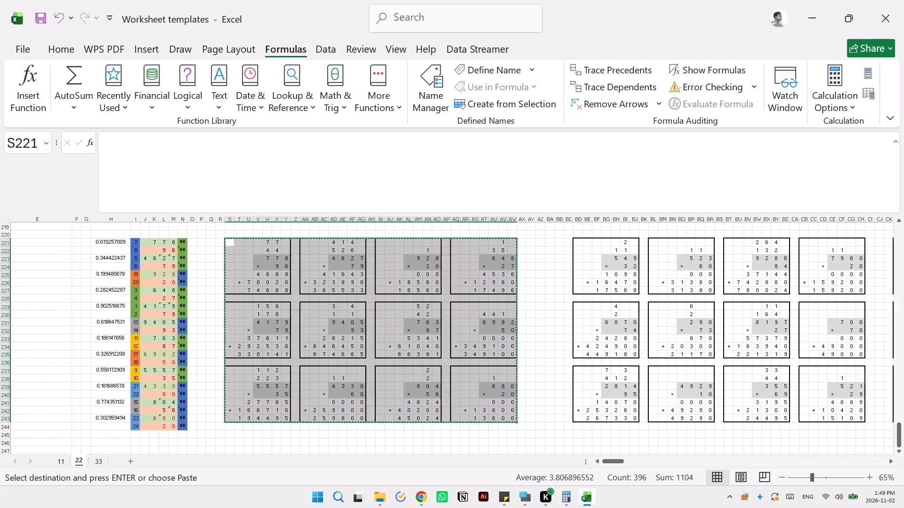
scroll(660, 363, "left", 4)
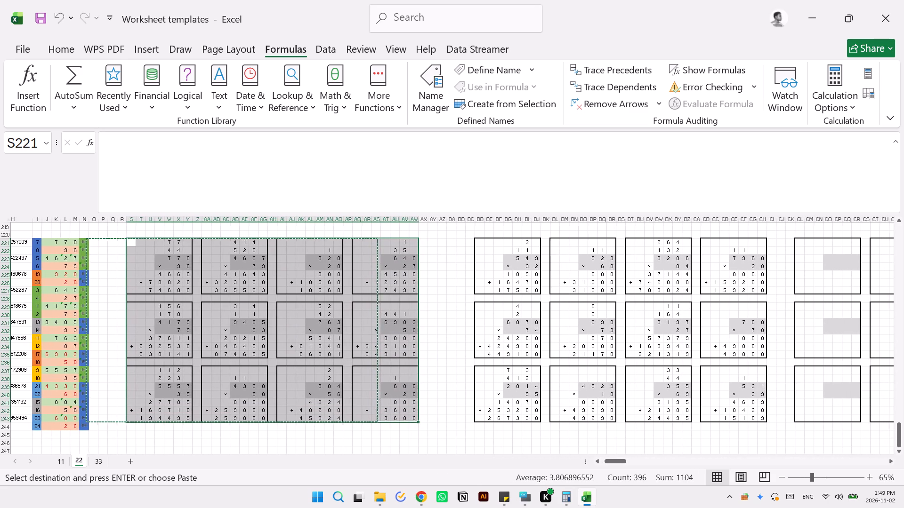
scroll(660, 363, "left", 5)
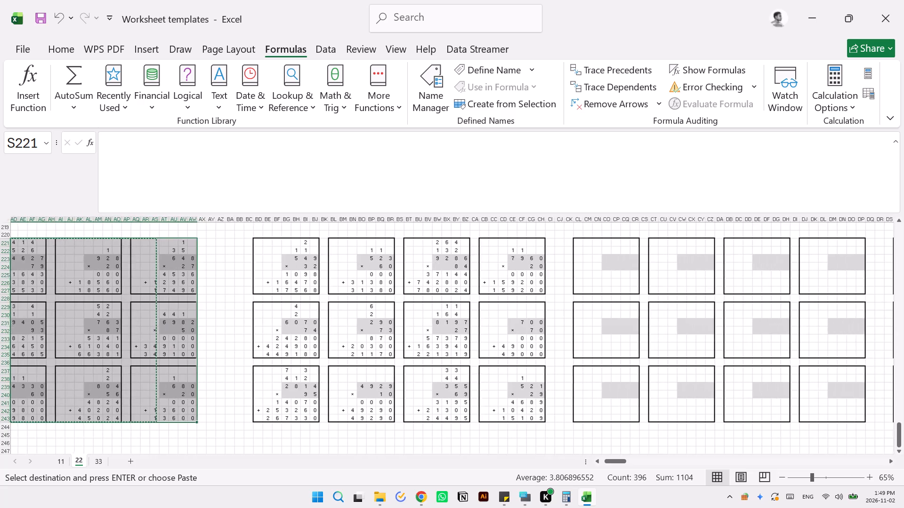
scroll(660, 363, "left", 6)
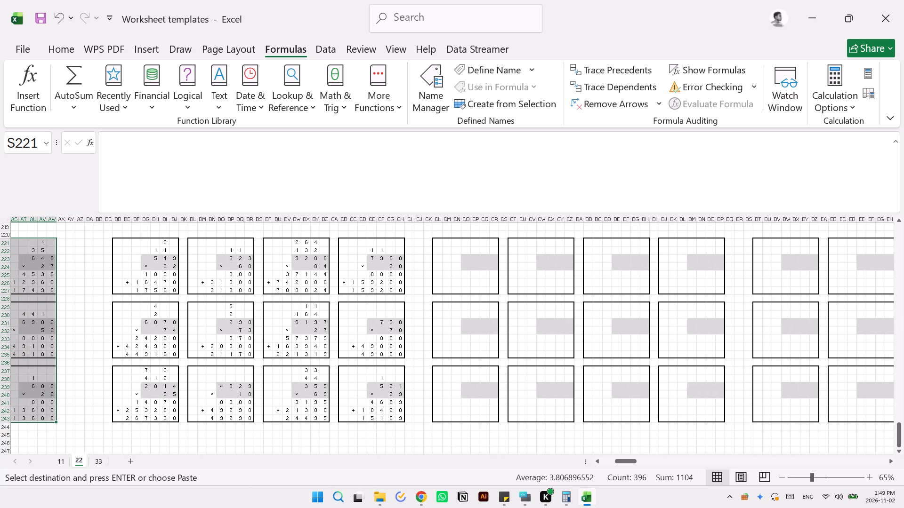
left_click(436, 241)
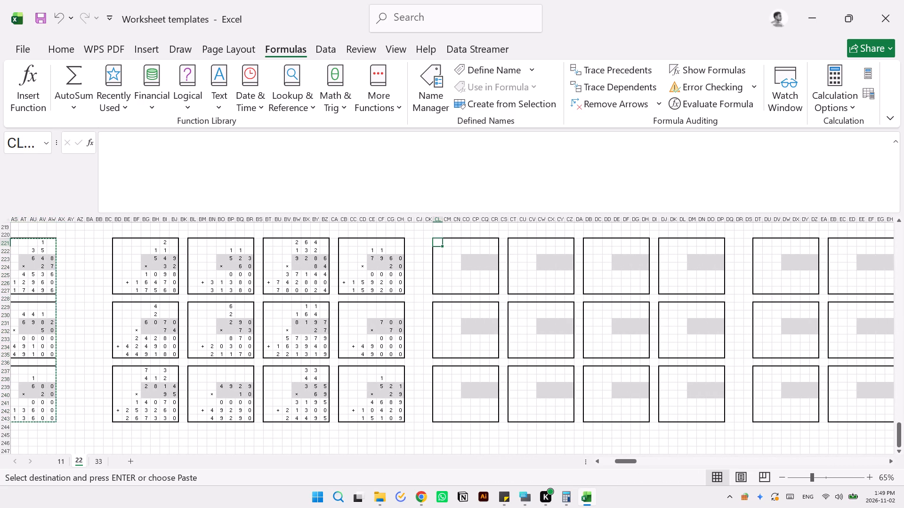
right_click(437, 242)
left_click(493, 208)
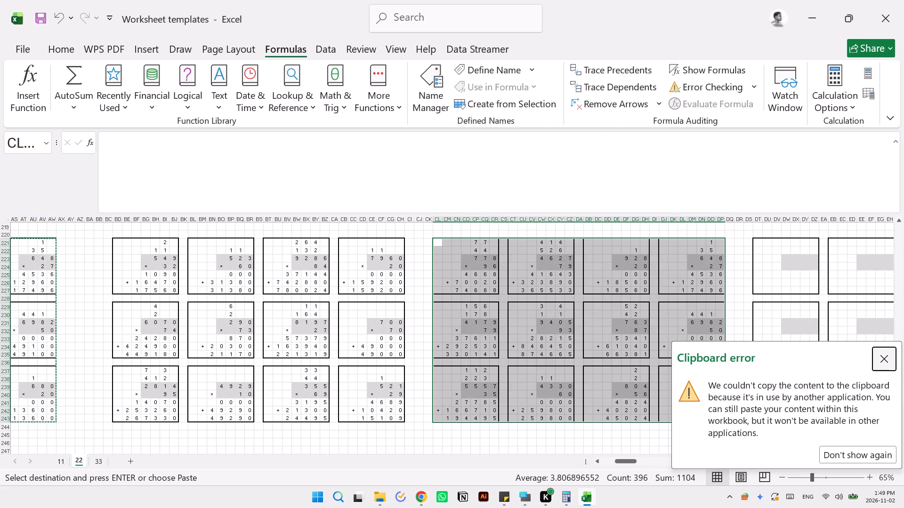
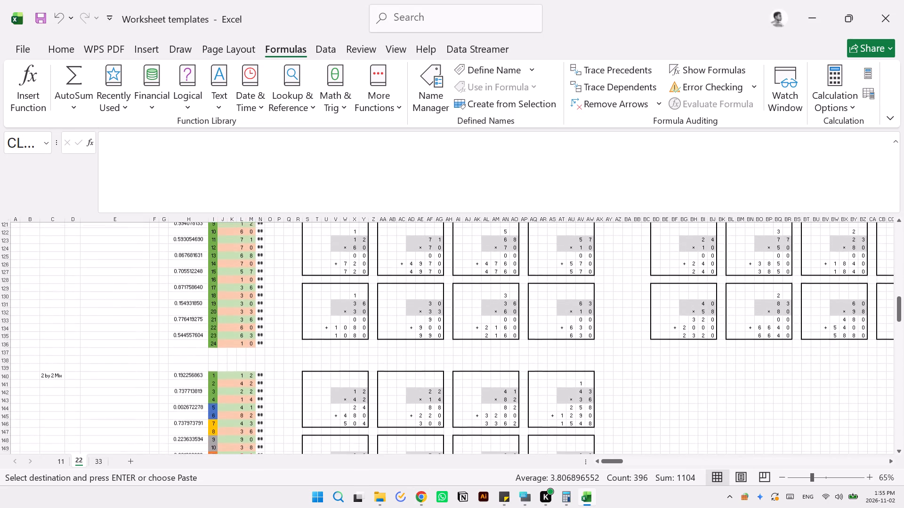
scroll(330, 351, "down", 1)
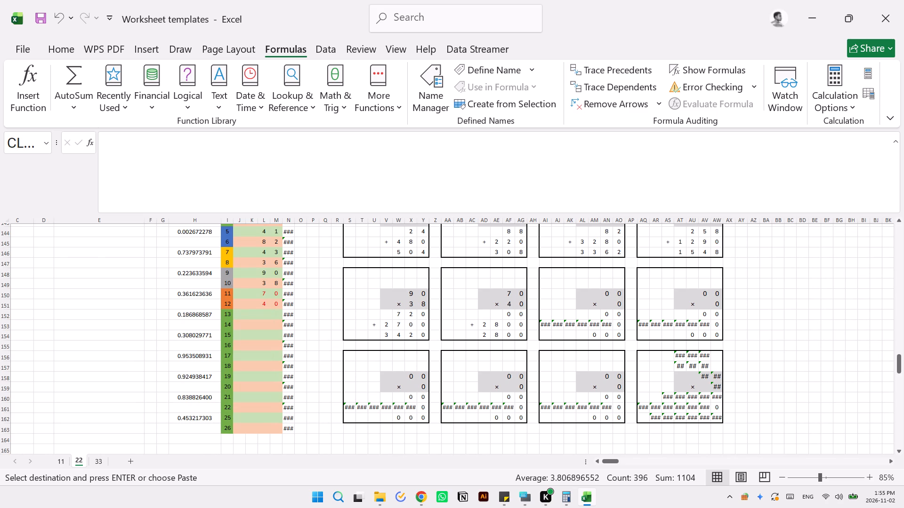
scroll(258, 292, "up", 1)
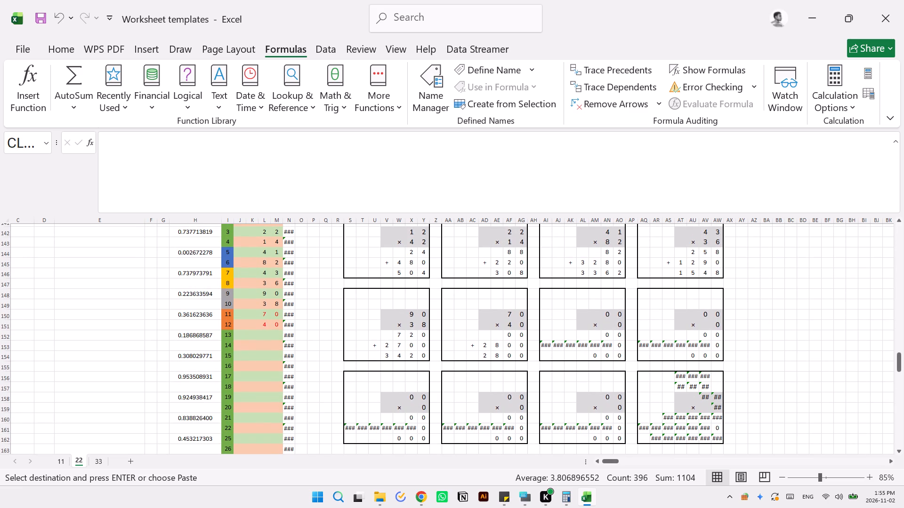
left_click(264, 294)
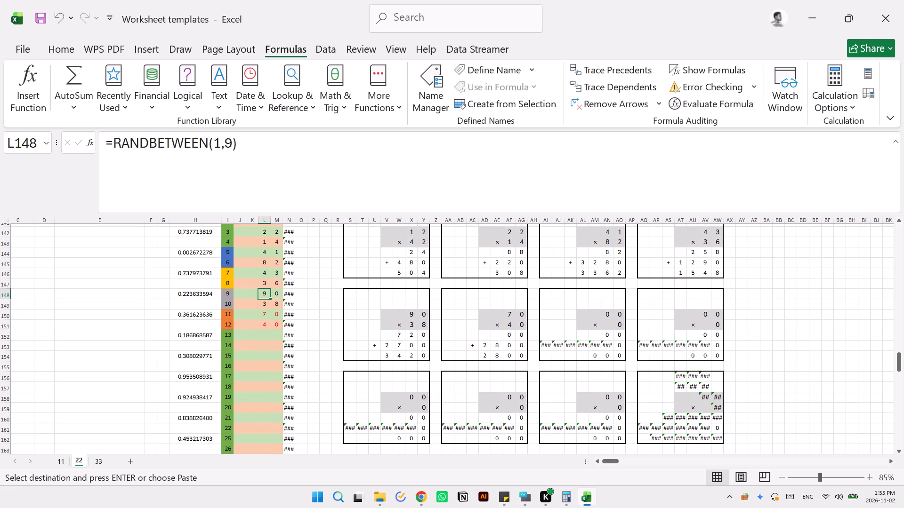
key("Right")
key("Down")
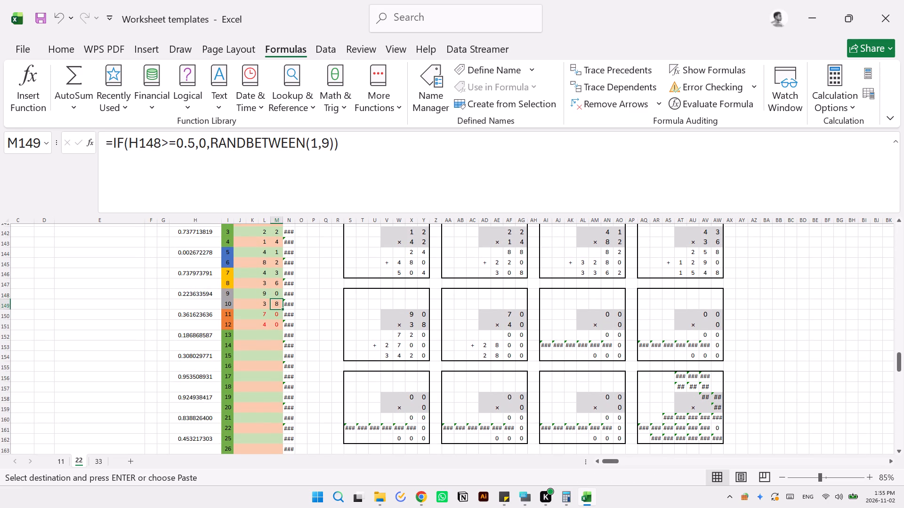
key("Left")
key("Up")
key("Right")
key("Down")
key("Left")
key("Up")
key("Right")
key("Down")
key("Left")
key("Up")
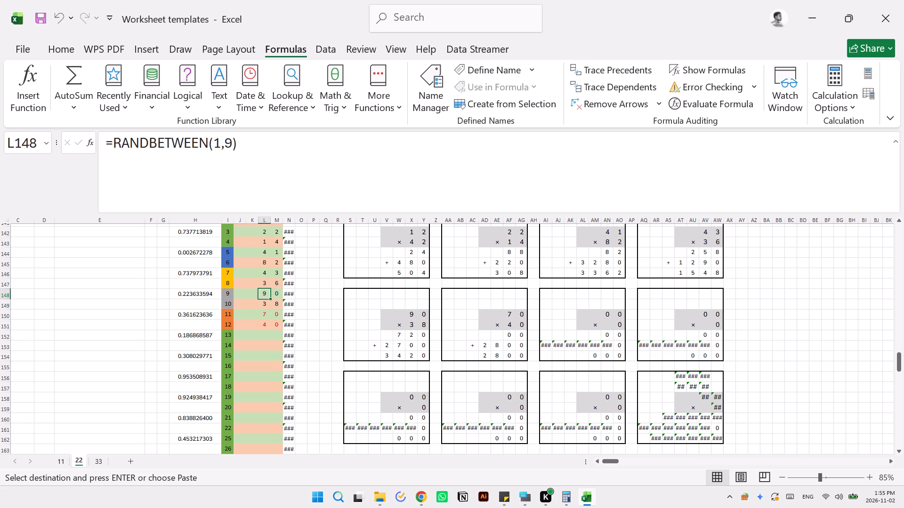
key("Right")
key("Down")
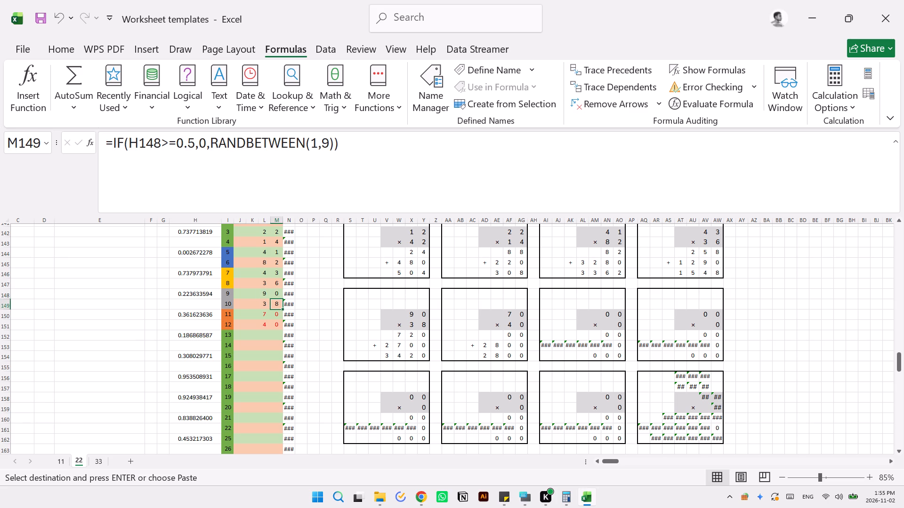
key("Left")
key("Up")
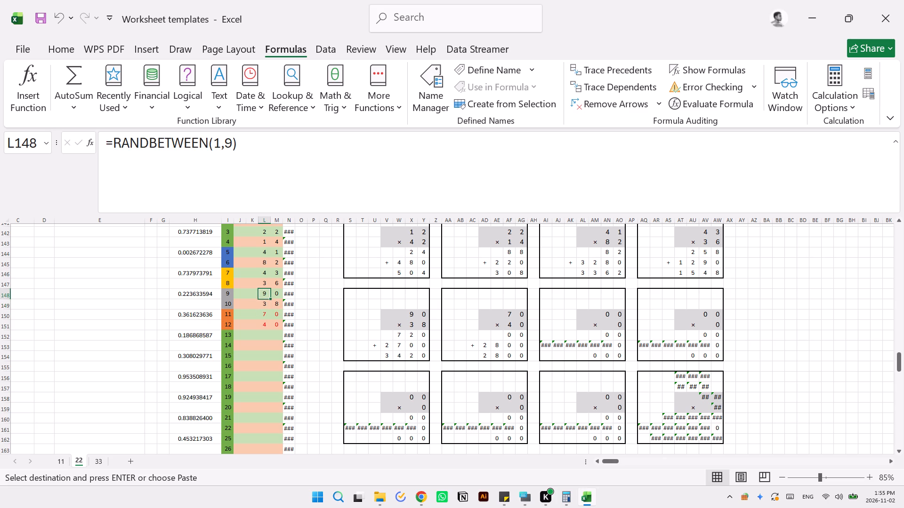
Move the 2 by 2 Mix's two ending-in-zero problems from L148:M151 to the last rows, L160:M163.
key("shift+Right")
key("shift+Down")
key("shift+Down")
key("shift+Down")
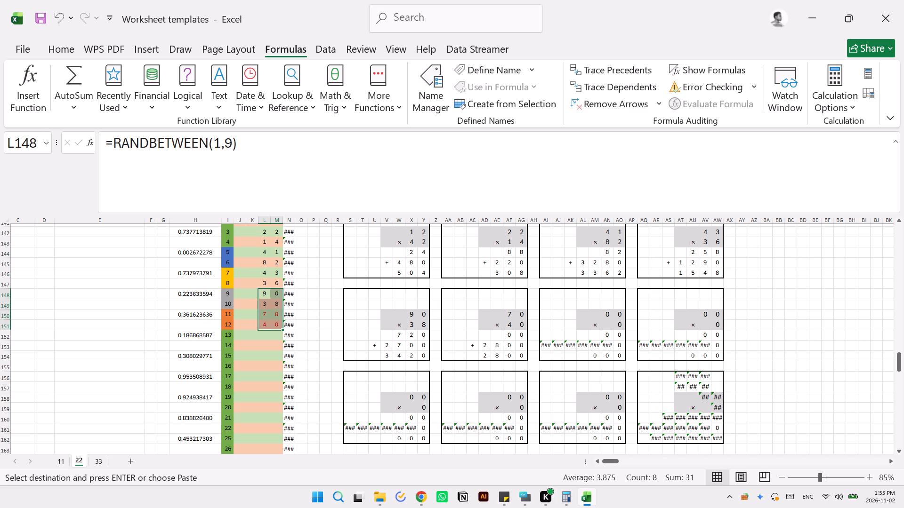
key("ctrl+c")
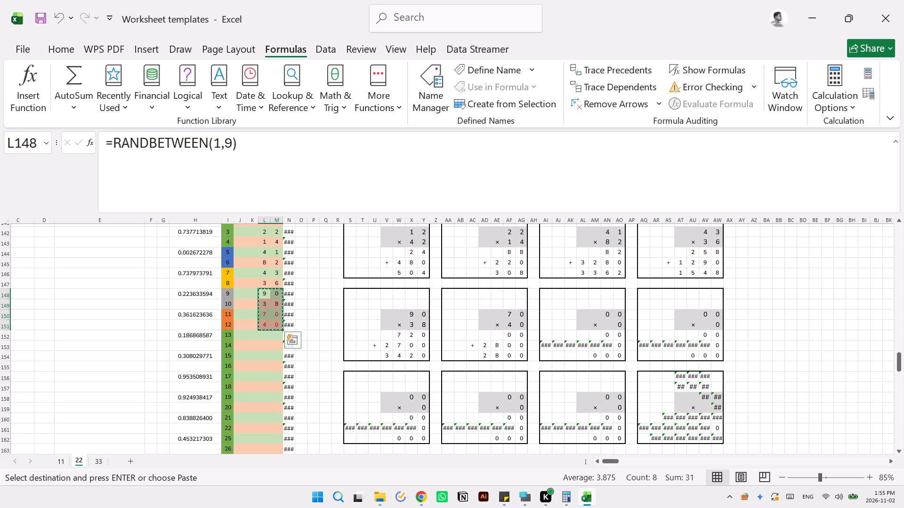
scroll(317, 407, "down", 1)
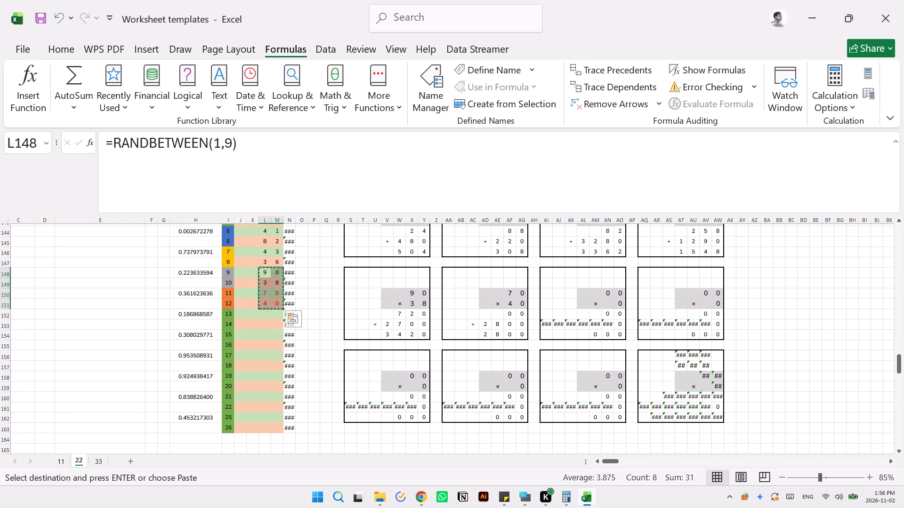
left_click(262, 398)
key("ctrl+v")
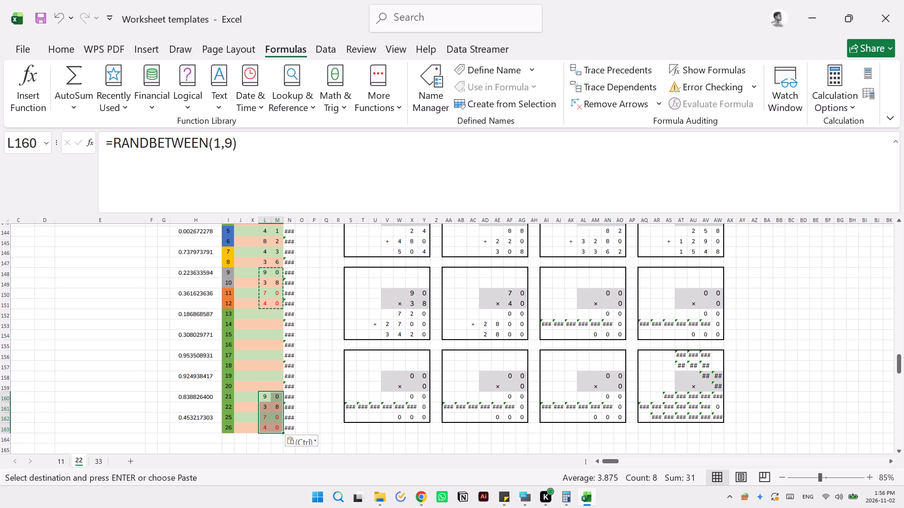
left_click_drag(263, 270, 276, 304)
key("Delete")
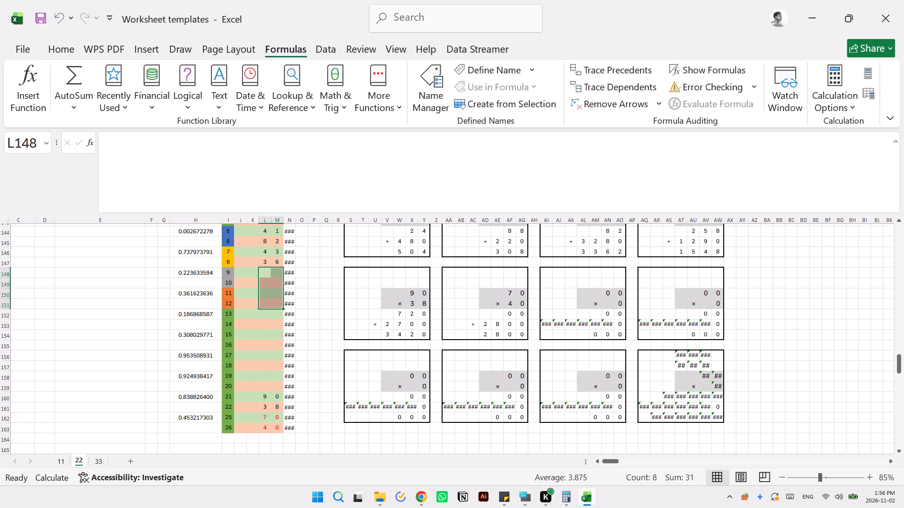
Copy the zero problem in L160:M161 into L158:M159 and recalculate the workbook.
left_click_drag(266, 397, 274, 405)
key("ctrl+c")
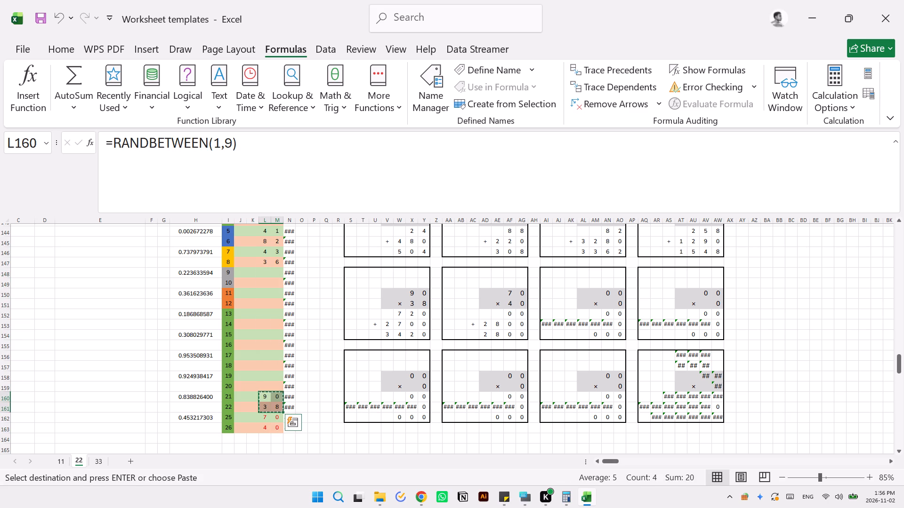
left_click(263, 374)
key("ctrl+v")
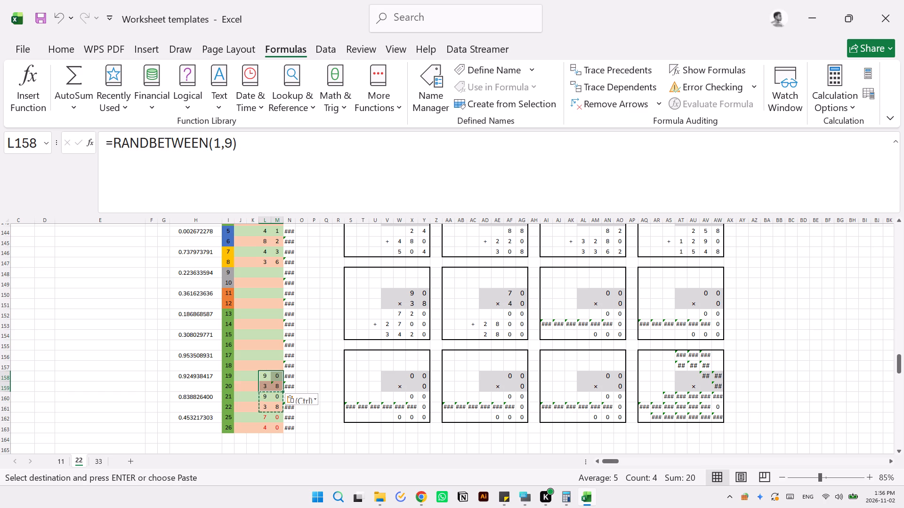
left_click(319, 373)
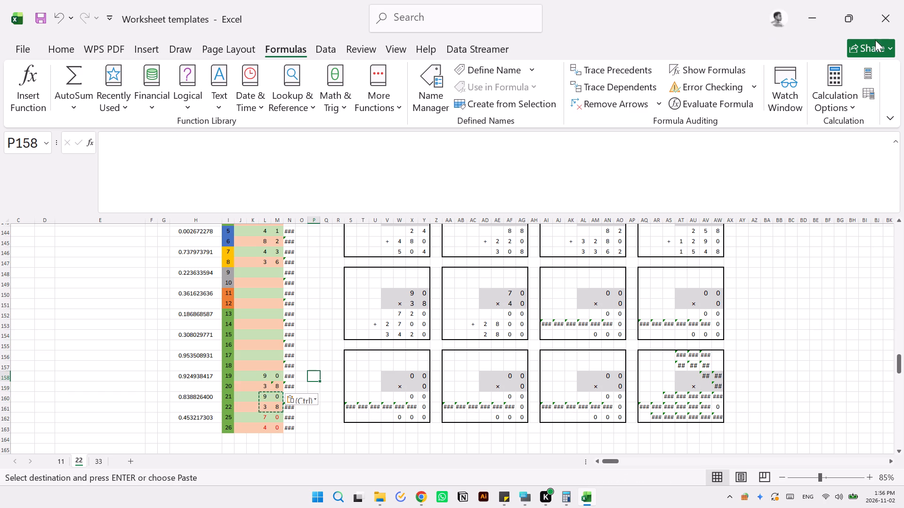
left_click(865, 71)
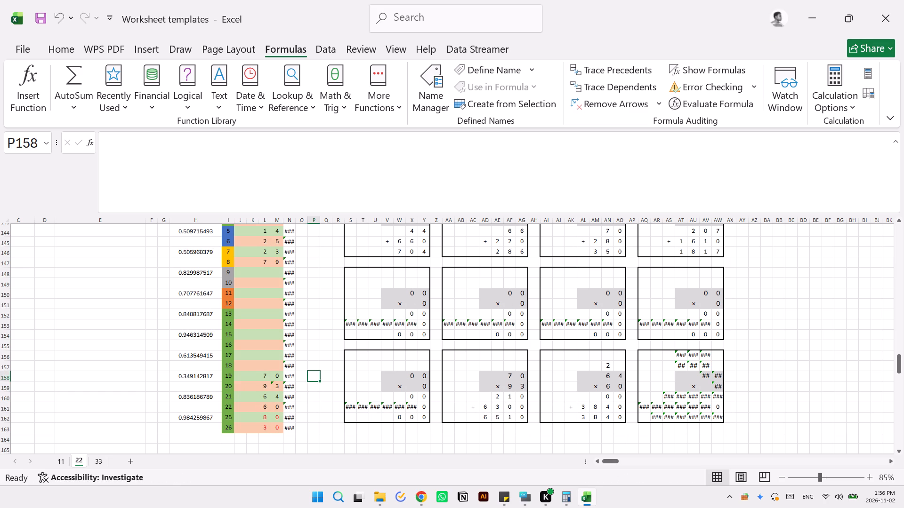
Move the regrouping problem in L146:M147 down to L156:M157, directly above the zero problems.
left_click_drag(263, 374, 279, 429)
scroll(342, 336, "up", 2)
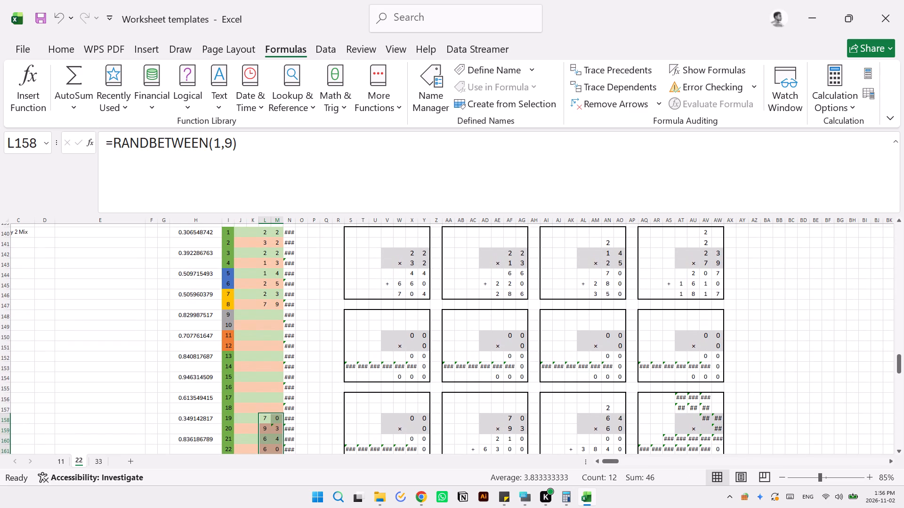
scroll(342, 336, "up", 2)
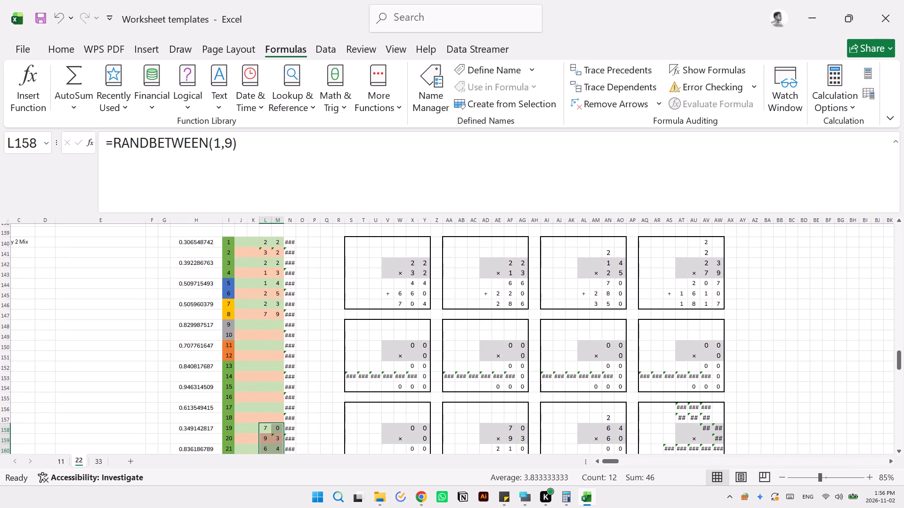
scroll(342, 336, "up", 1)
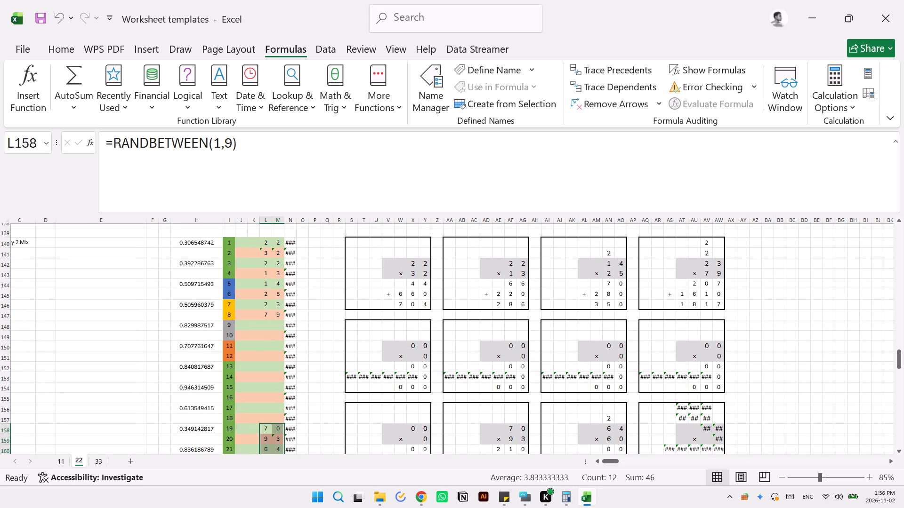
left_click(266, 285)
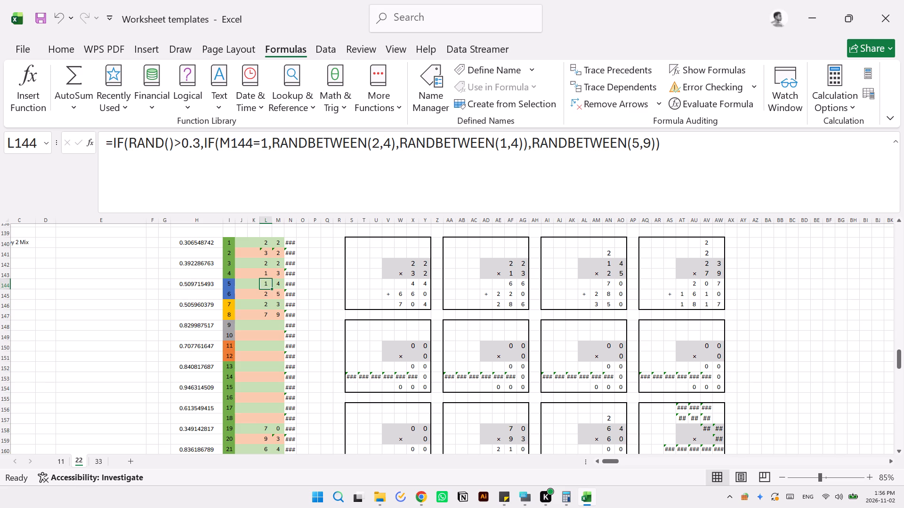
left_click_drag(265, 304, 273, 315)
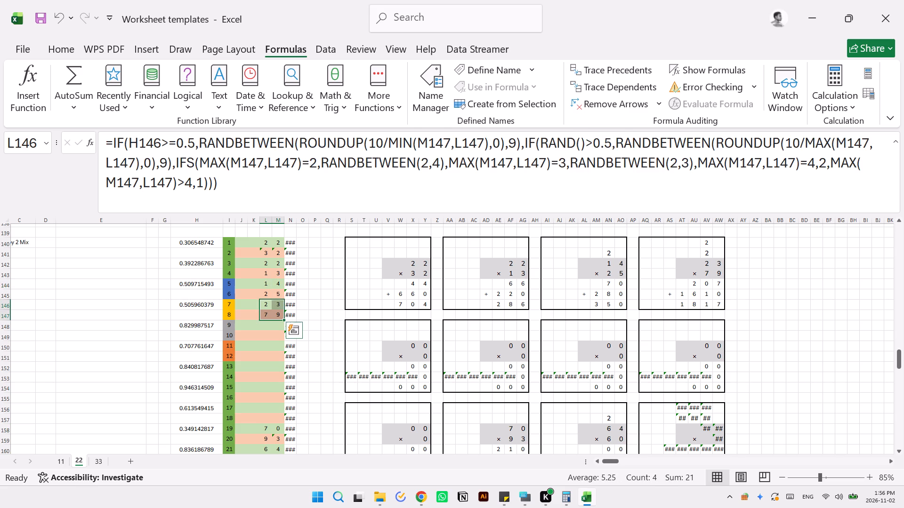
key("ctrl+c")
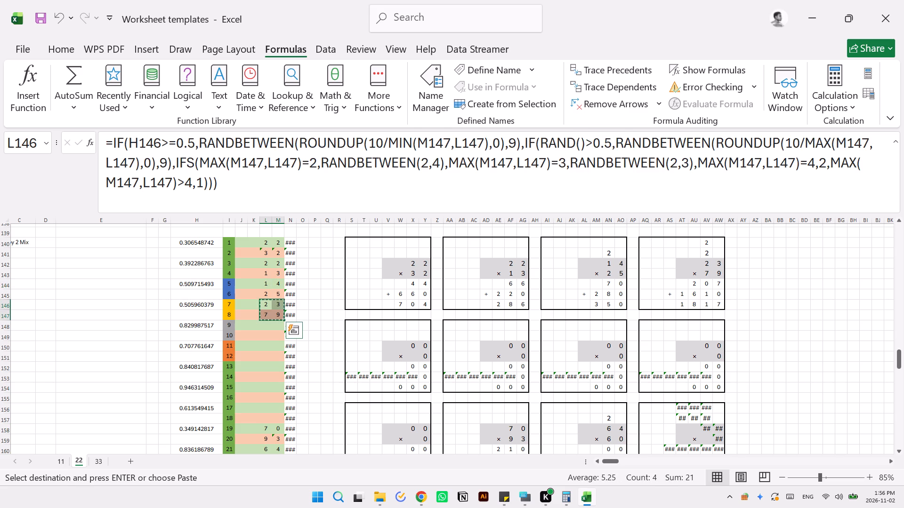
left_click(267, 406)
key("ctrl+v")
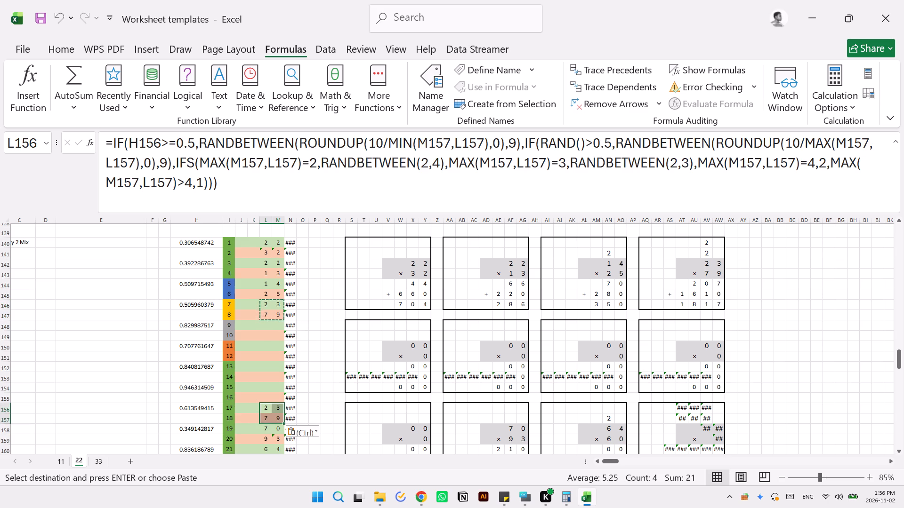
left_click_drag(263, 302, 274, 314)
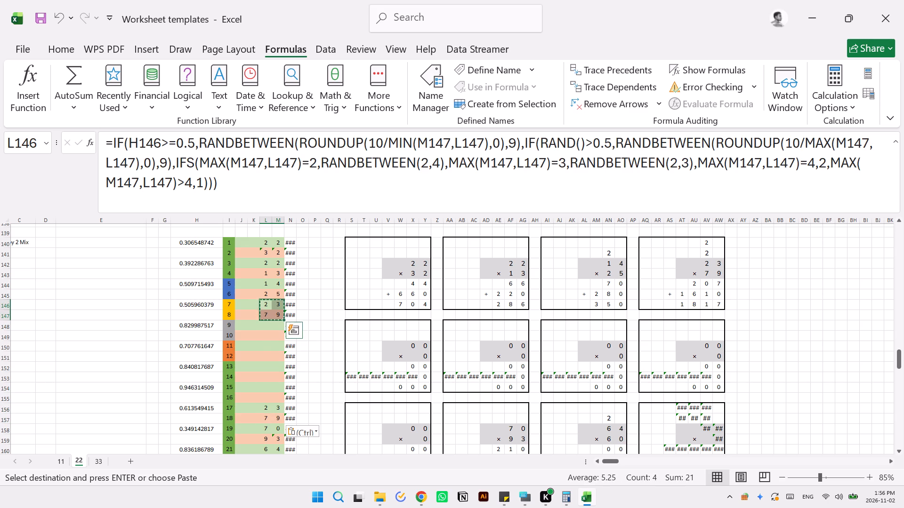
key("Delete")
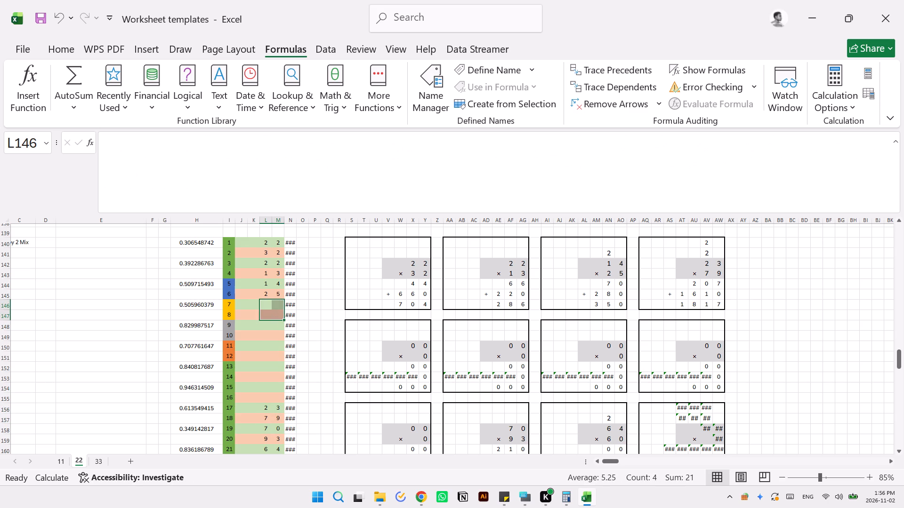
Examine the 2 by 2 Mix's number labels and the distribution of filled and empty problem rows.
scroll(320, 364, "down", 1)
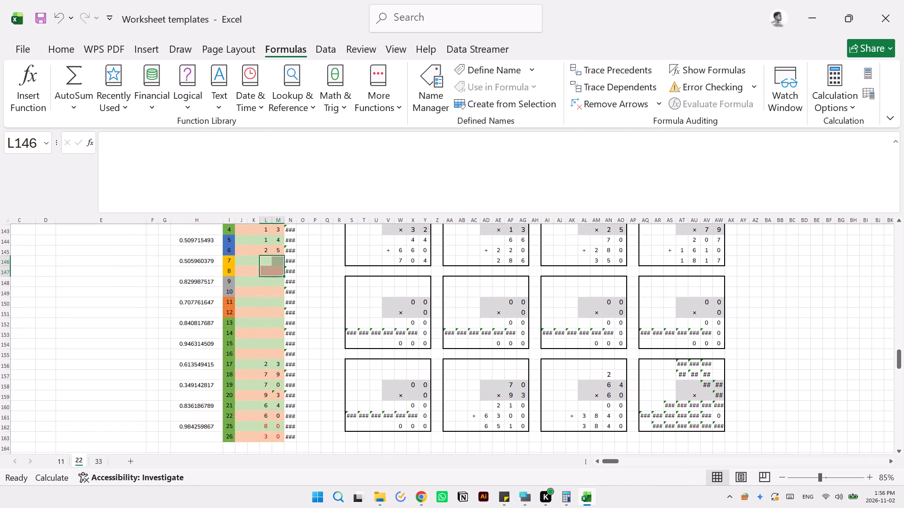
scroll(320, 364, "down", 2)
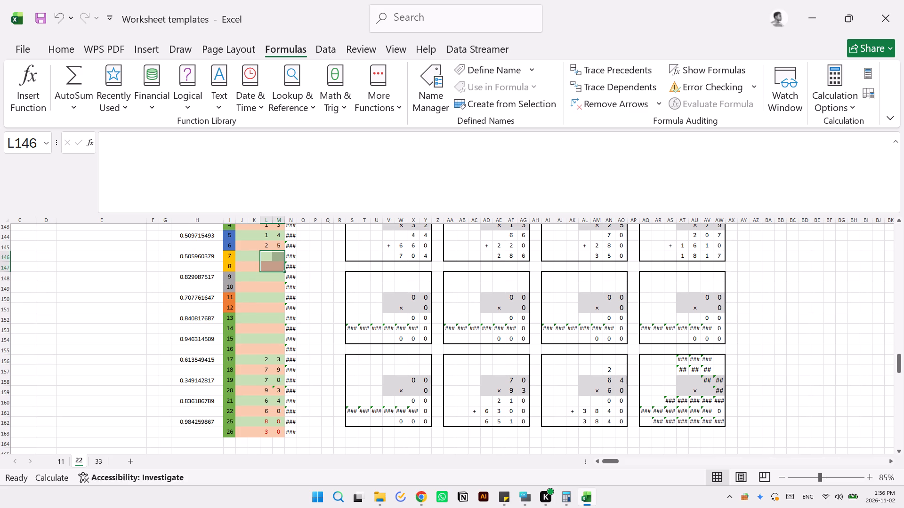
left_click_drag(227, 381, 227, 430)
scroll(308, 307, "up", 1)
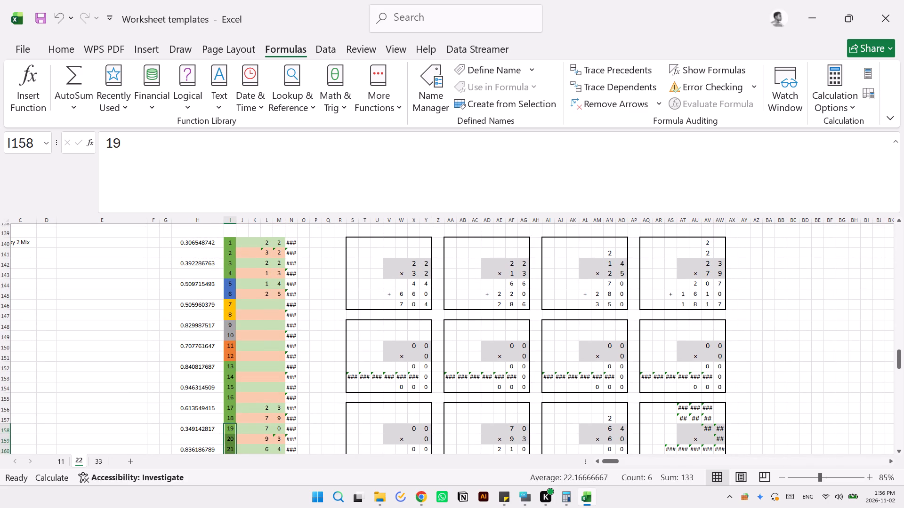
scroll(250, 291, "down", 2)
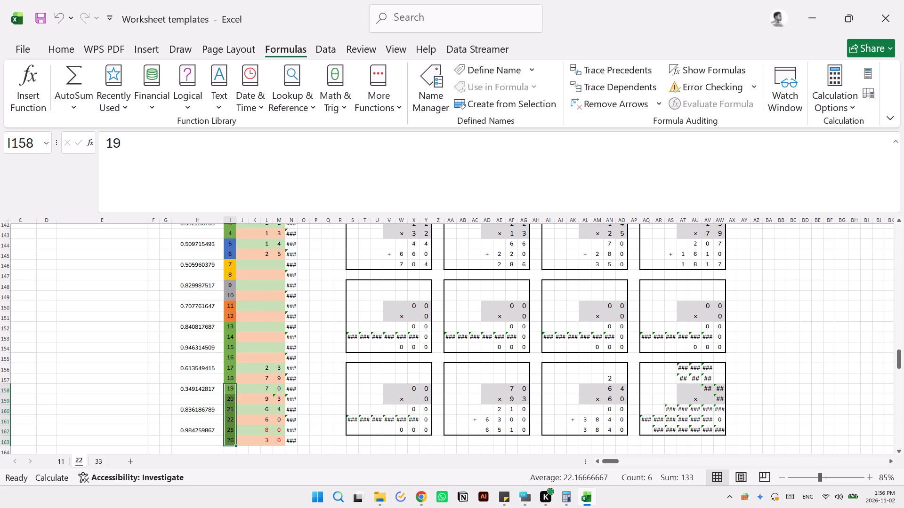
scroll(250, 291, "down", 1)
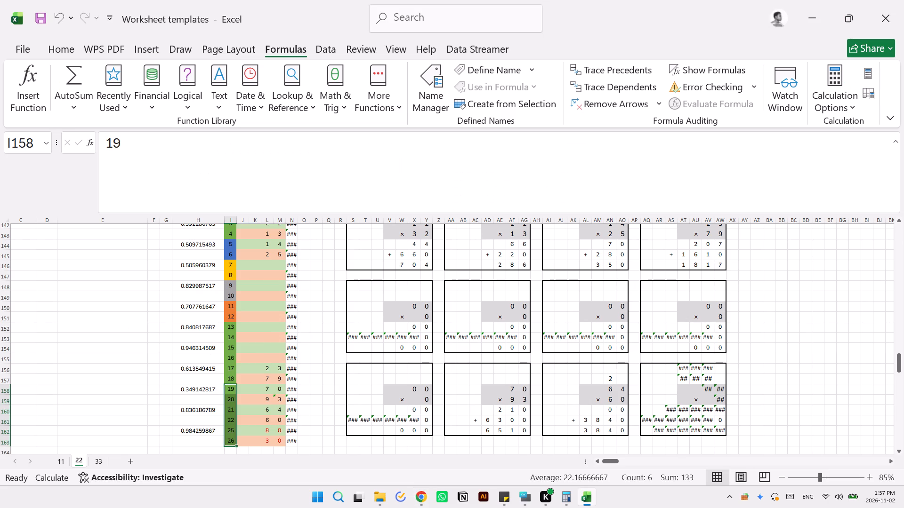
scroll(346, 326, "up", 1)
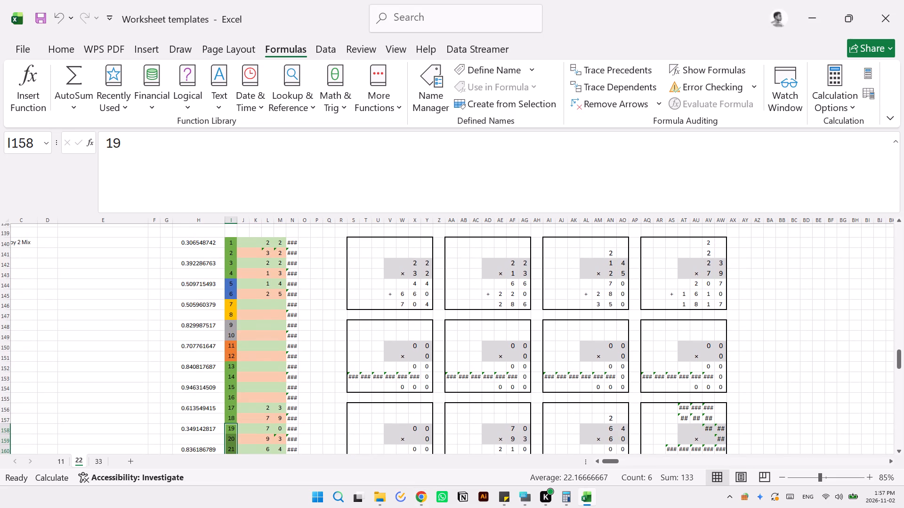
Copy the problem in L144:M145 into the empty pairs L146:M147 and L148:M149.
left_click_drag(267, 284, 278, 298)
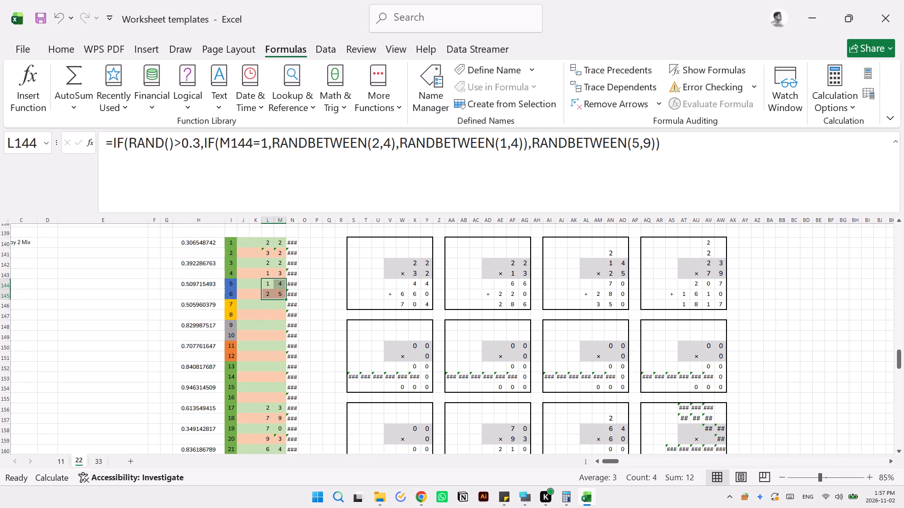
key("ctrl+c")
left_click(266, 307)
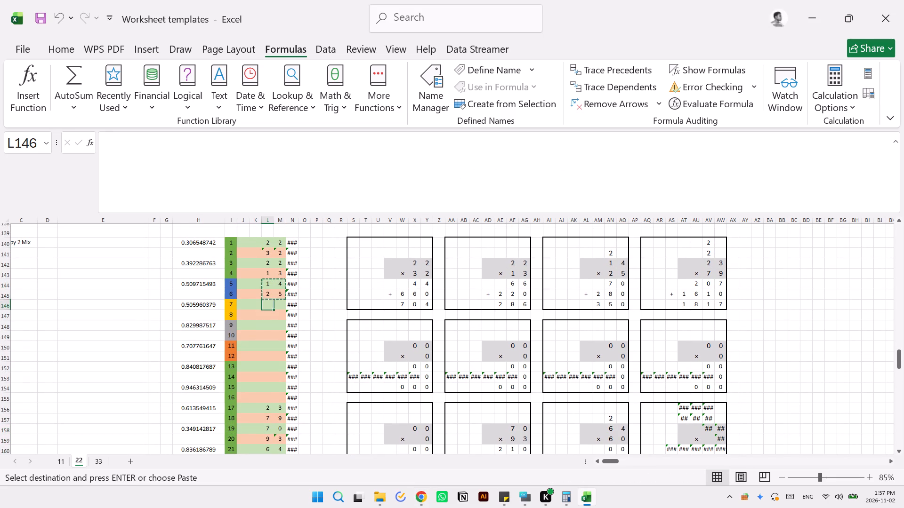
key("ctrl+v")
left_click(266, 326)
key("ctrl+v")
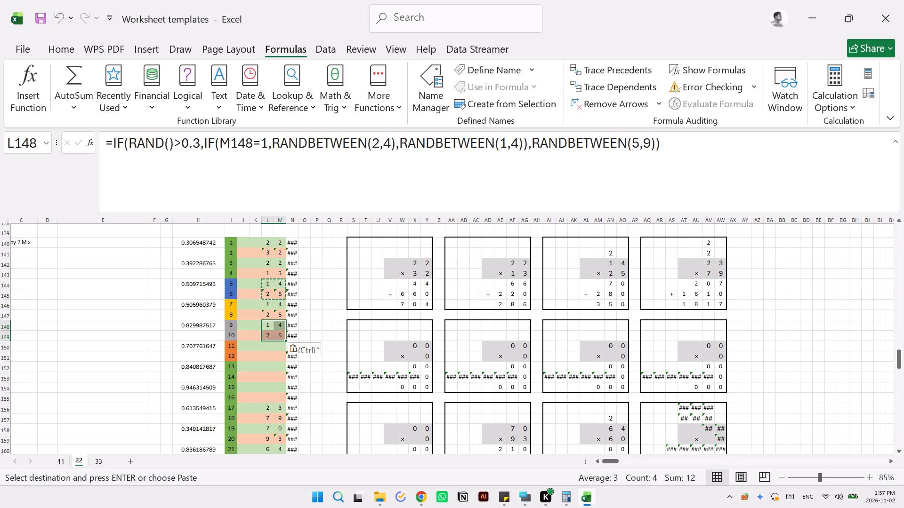
Fill the number labels 5 to 10 in I144:I149 with blue.
left_click_drag(231, 284, 234, 337)
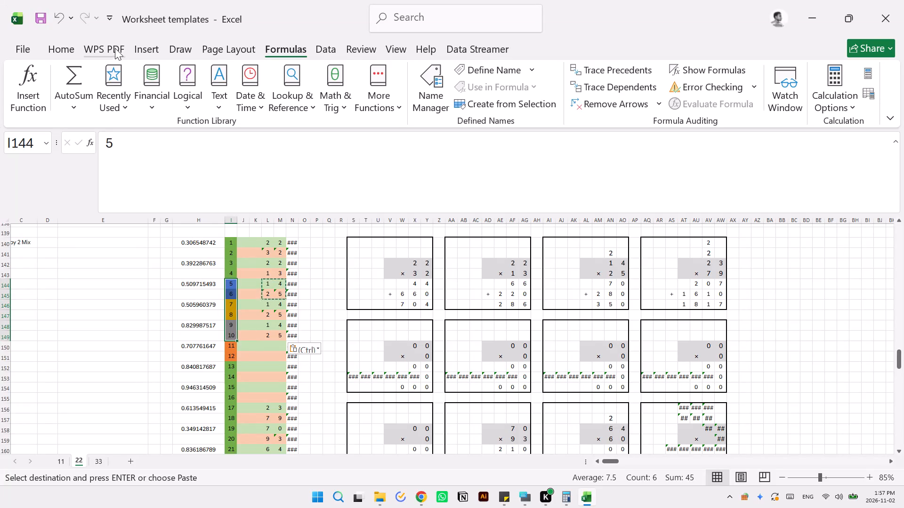
left_click(66, 45)
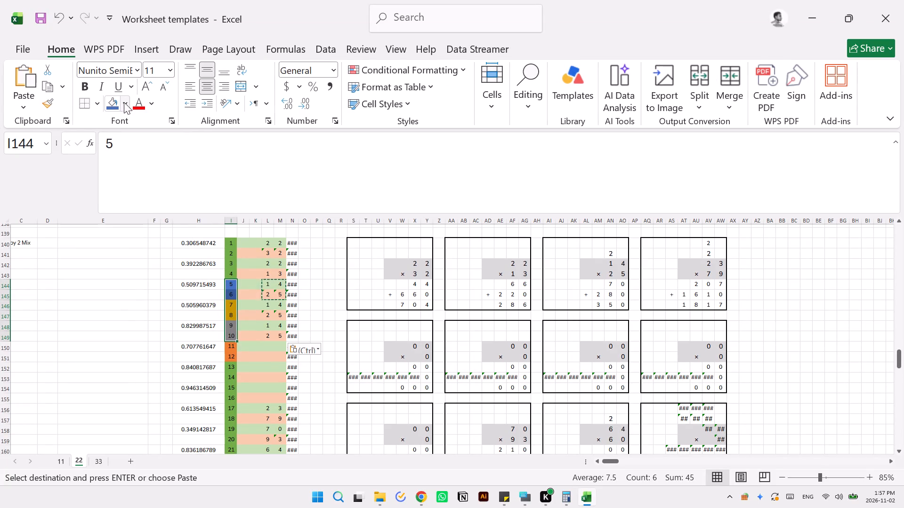
left_click(111, 106)
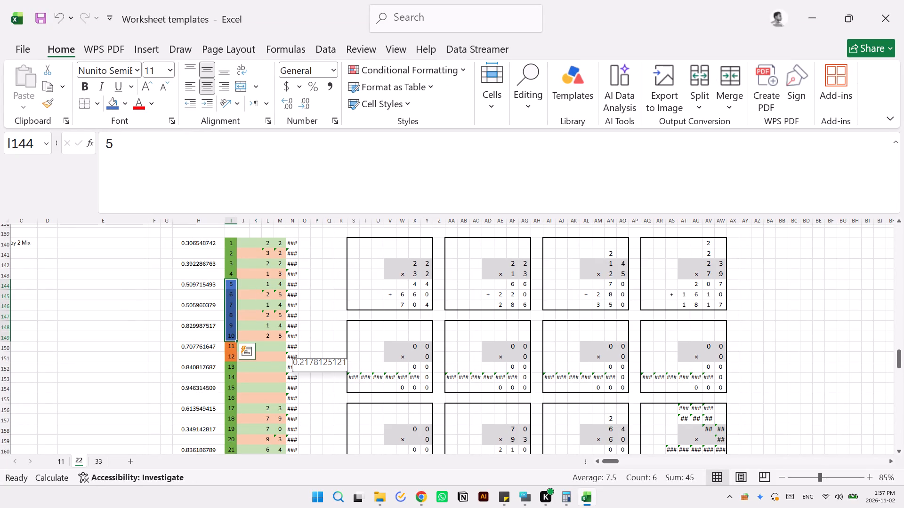
Switch to sheet 33 and examine its problem lists down to the completed Mix list and its label colours.
left_click(99, 466)
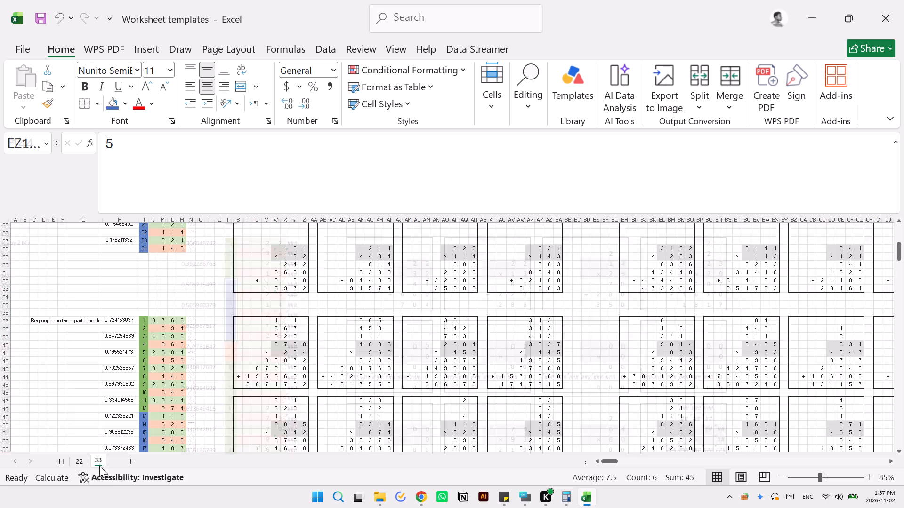
scroll(182, 411, "down", 2)
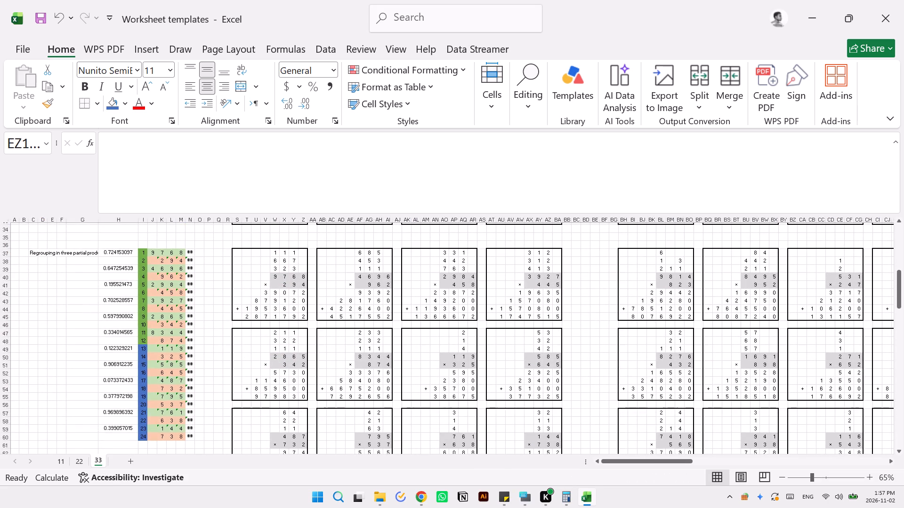
scroll(182, 411, "down", 5)
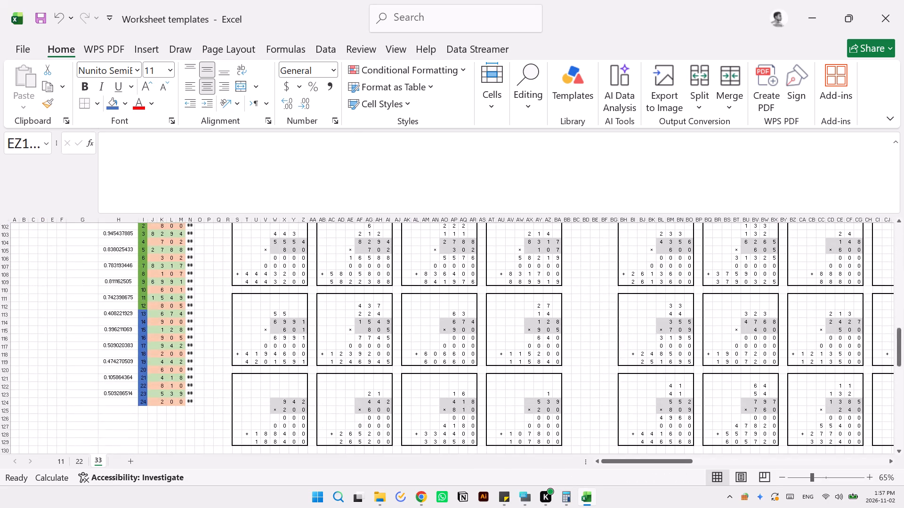
right_click(182, 411)
left_click(157, 429)
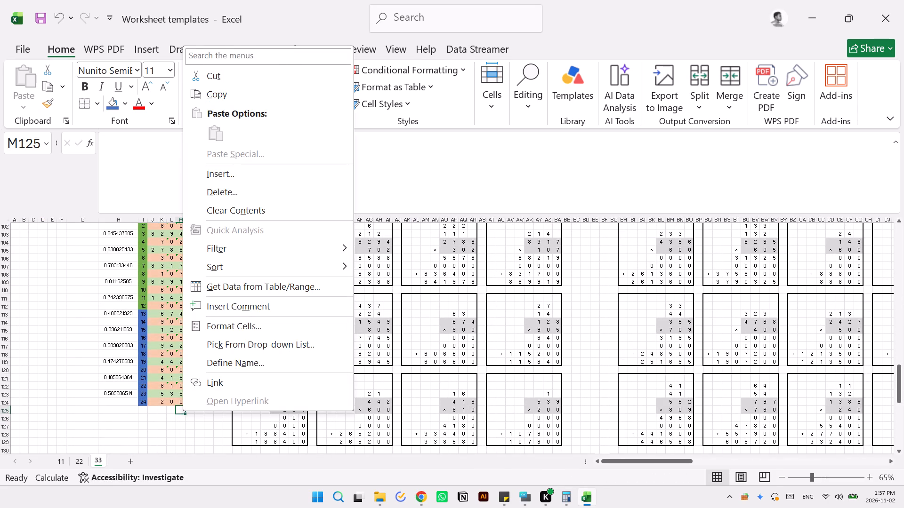
scroll(157, 429, "down", 2)
scroll(157, 429, "up", 1)
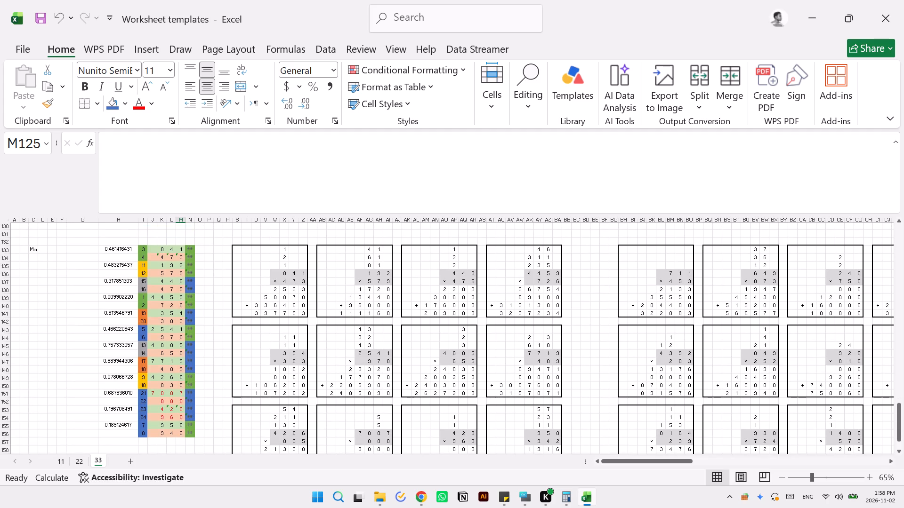
Sort sheet 33's Mix list in I133:N156 by column I, smallest to largest.
left_click_drag(141, 248, 162, 318)
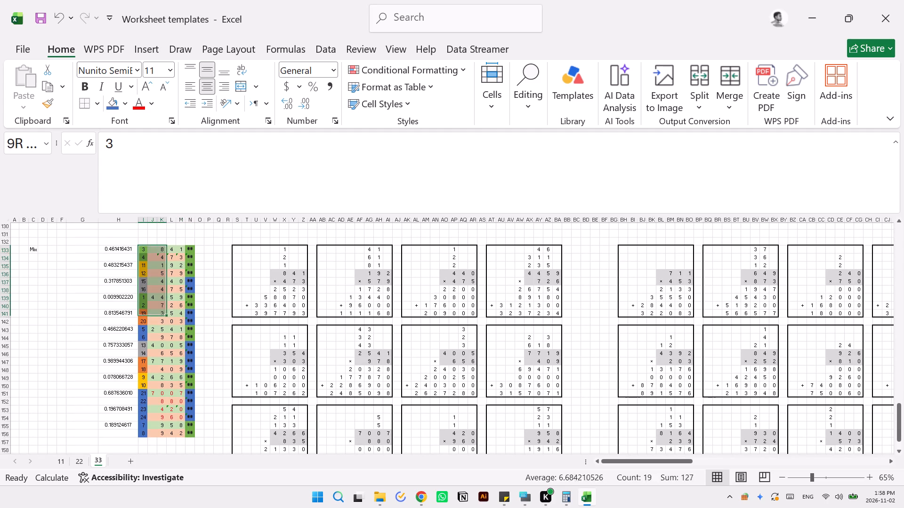
left_click_drag(162, 318, 186, 436)
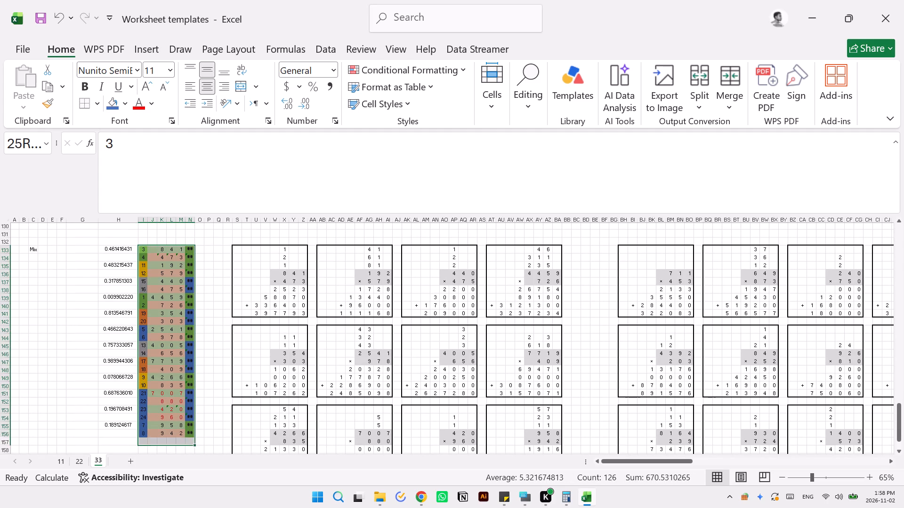
left_click_drag(186, 436, 186, 435)
right_click(163, 315)
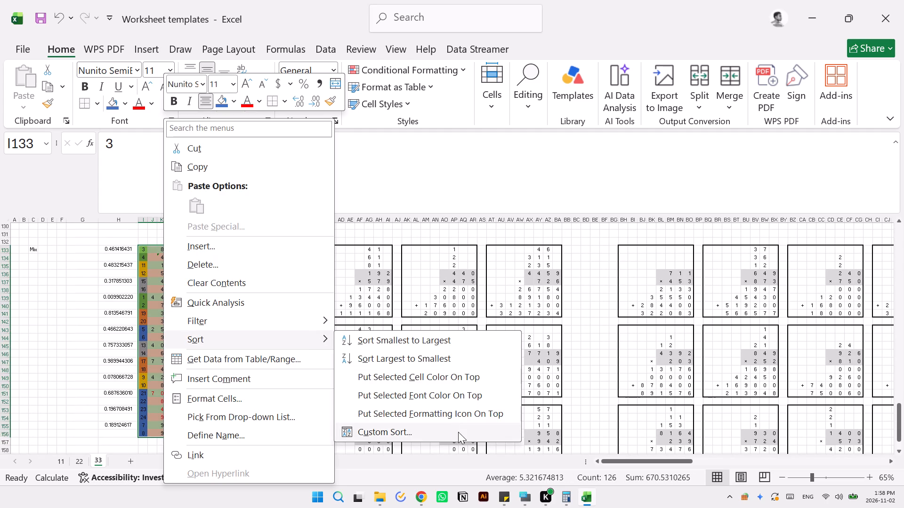
left_click(458, 432)
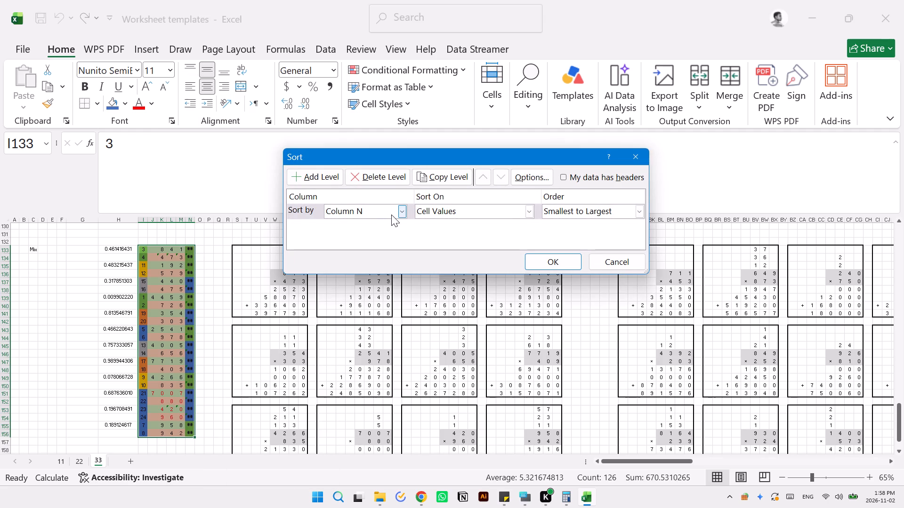
left_click(401, 212)
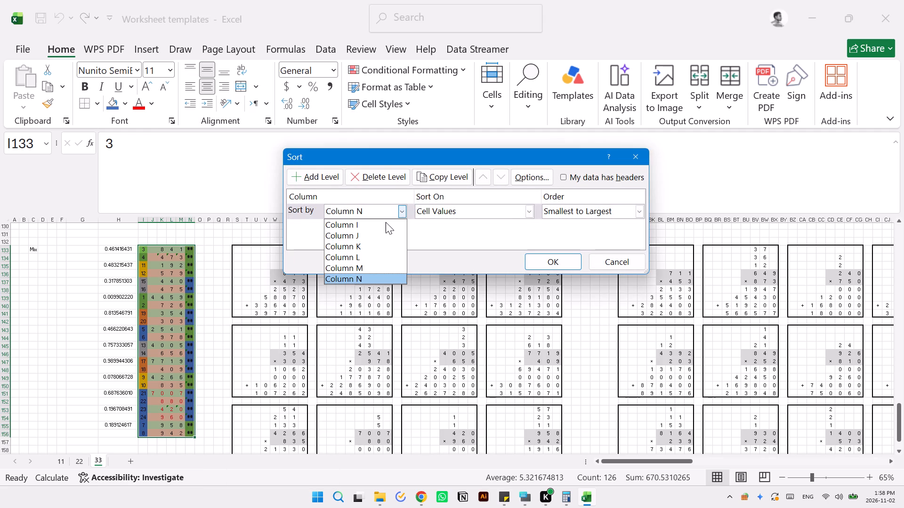
left_click(386, 222)
left_click(543, 267)
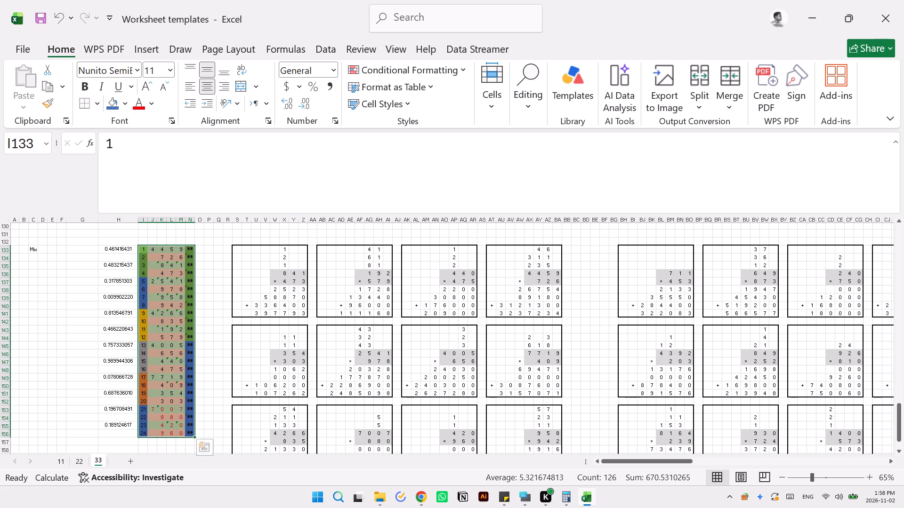
Switch to sheet 22 and examine the 3-4 by 2 Mix list in I221:N244.
left_click(80, 464)
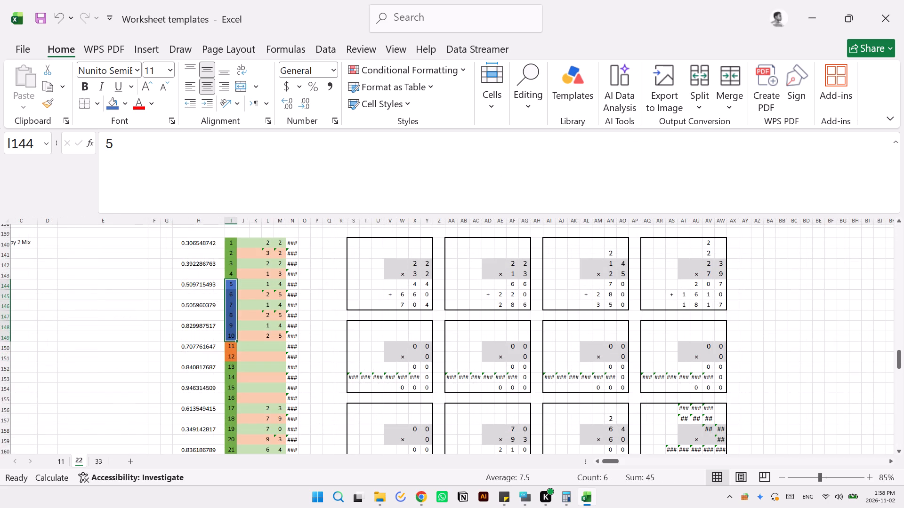
scroll(156, 411, "down", 8)
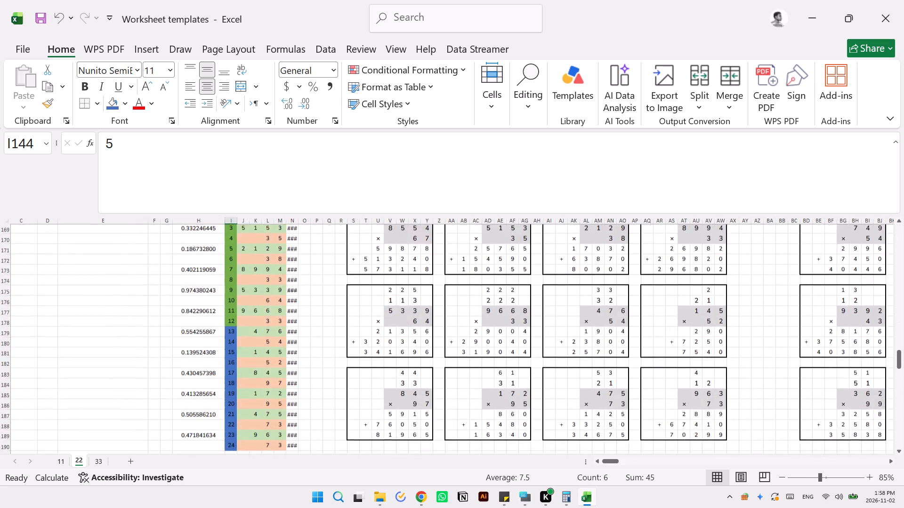
scroll(156, 411, "down", 6)
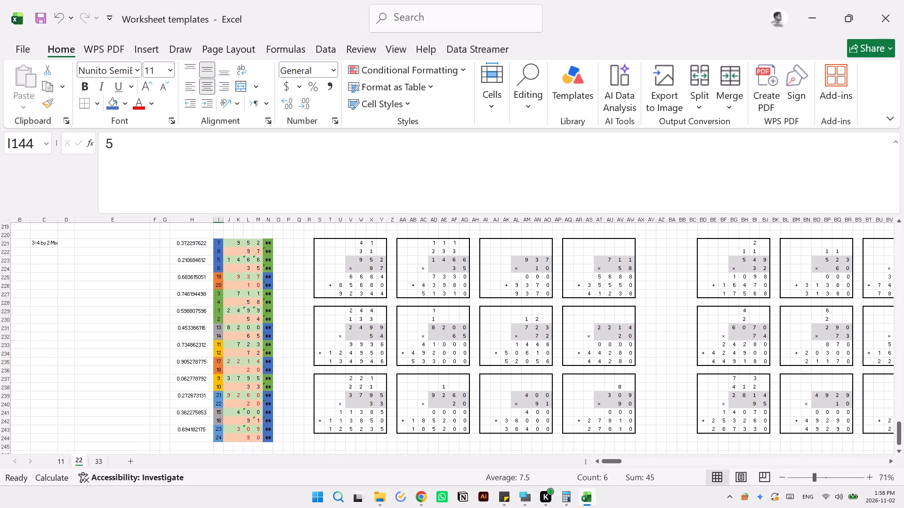
scroll(156, 411, "down", 1)
left_click_drag(219, 243, 279, 428)
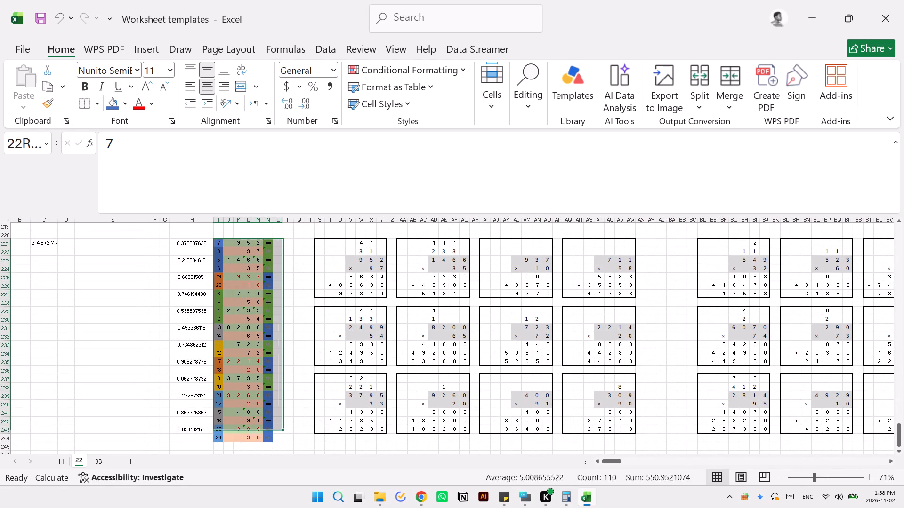
left_click_drag(279, 428, 268, 436)
right_click(242, 367)
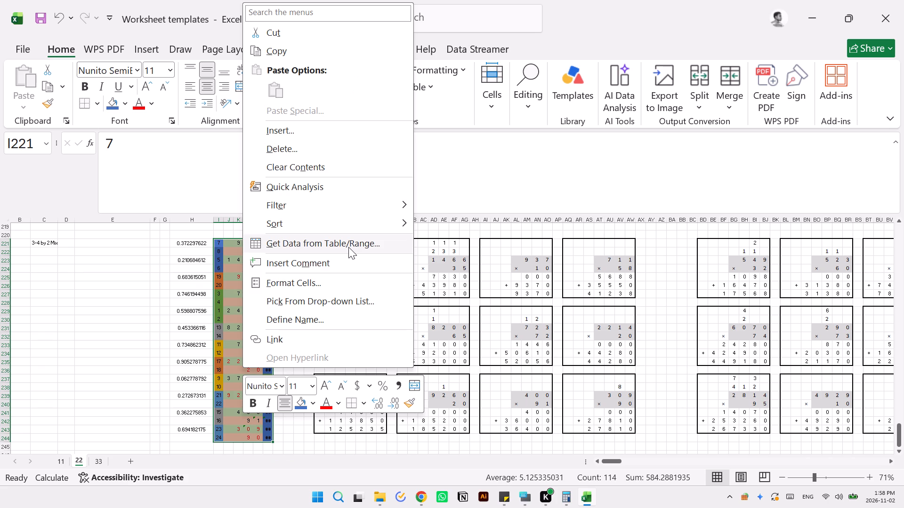
left_click(127, 335)
Return to the 2 by 2 Mix list and recalculate repeatedly to check the problems it generates.
scroll(127, 335, "up", 4)
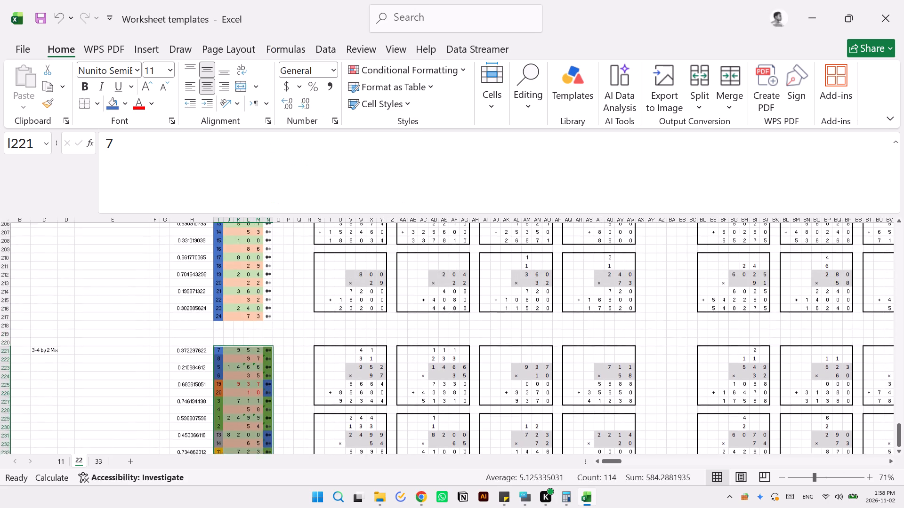
scroll(127, 335, "up", 7)
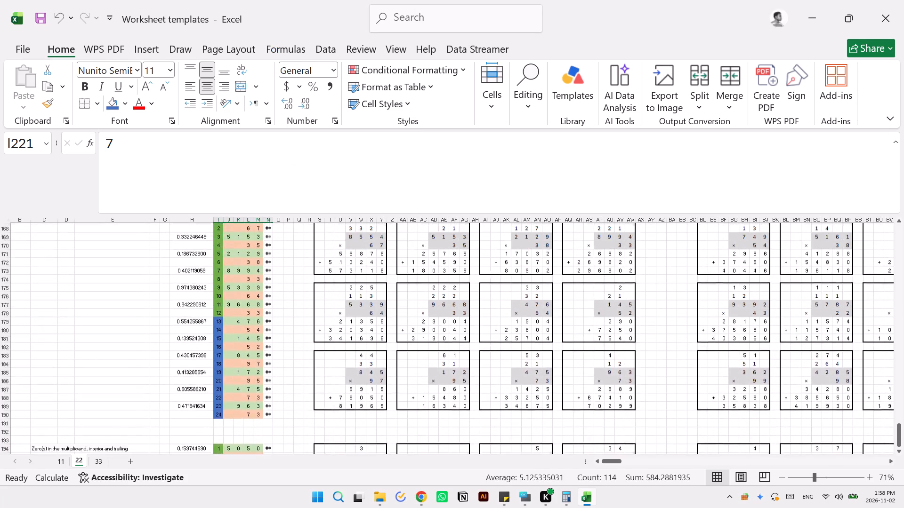
scroll(127, 335, "up", 2)
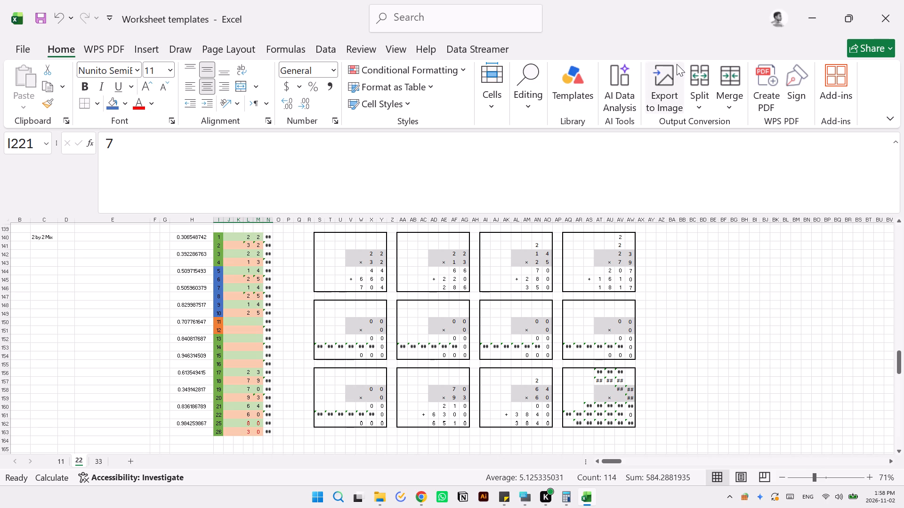
left_click(289, 49)
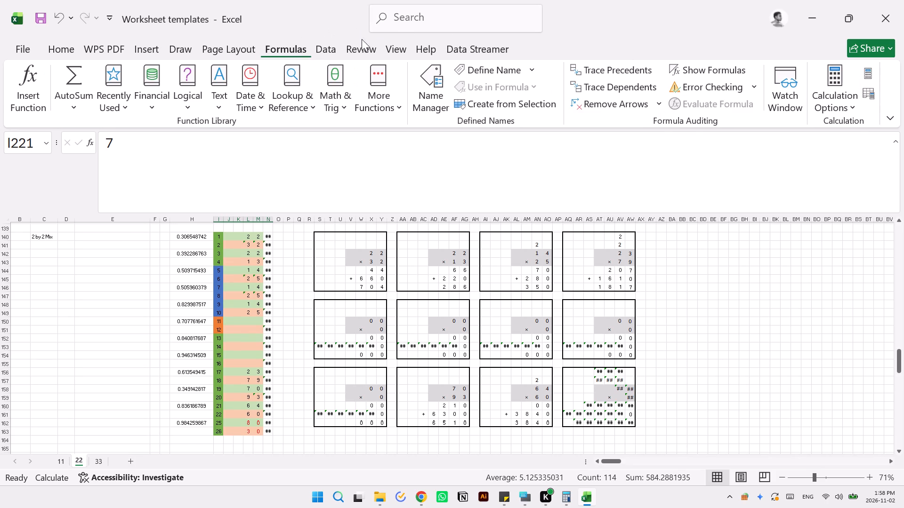
left_click(869, 71)
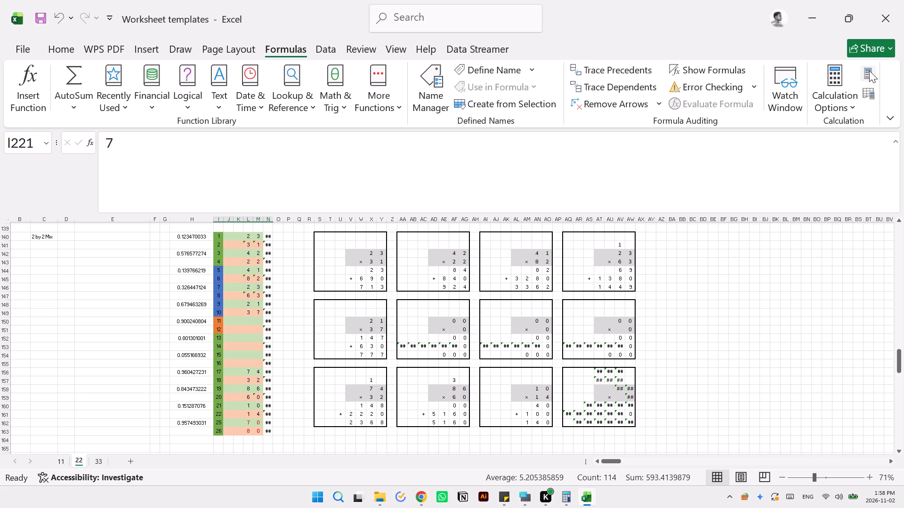
left_click(869, 71)
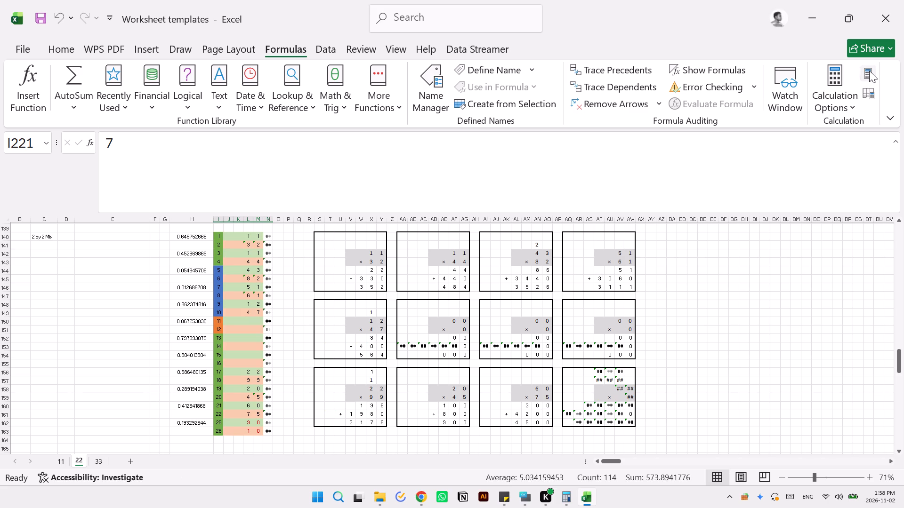
left_click(869, 71)
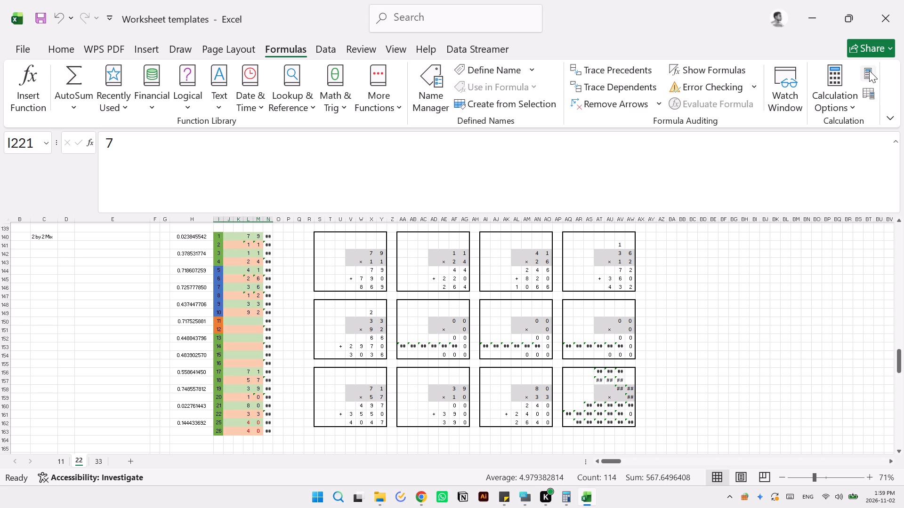
left_click(869, 71)
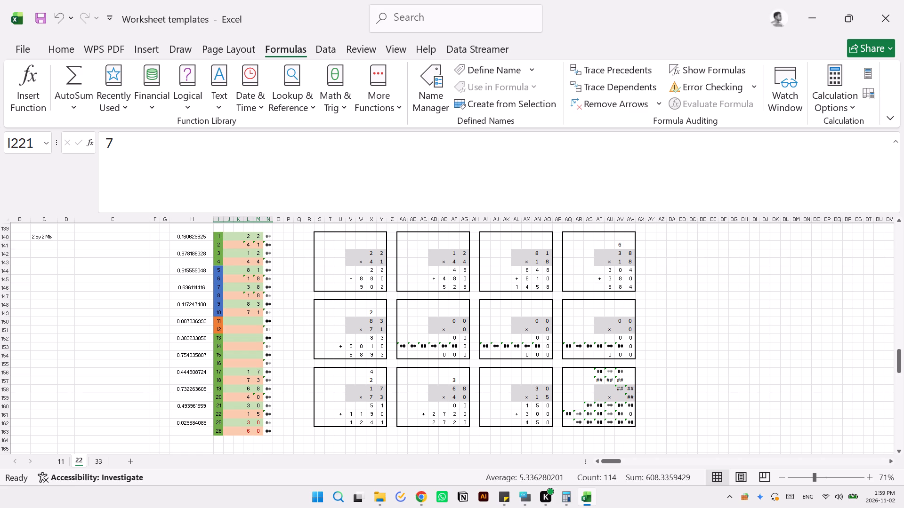
Copy the problem in L156:M157 into the empty pairs L150:M151, L152:M153 and L154:M155.
left_click_drag(247, 372, 257, 381)
key("ctrl+c")
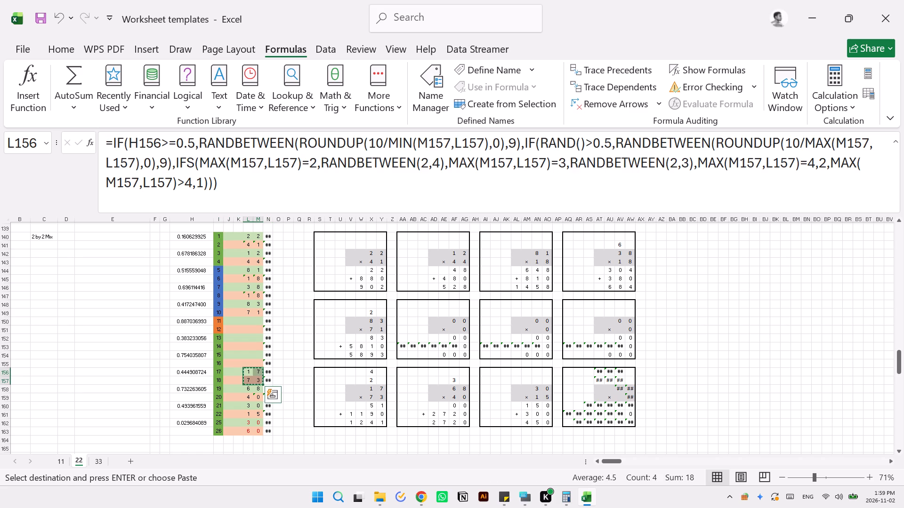
left_click(248, 321)
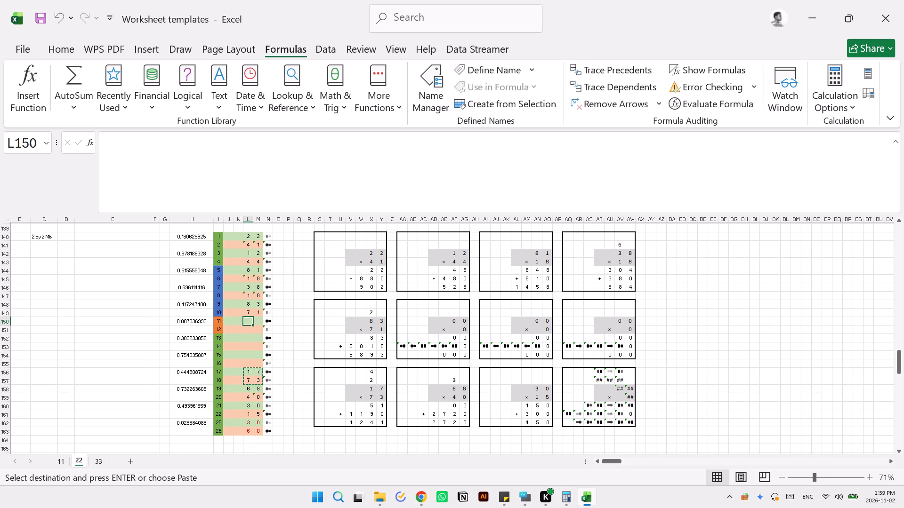
key("ctrl+v")
left_click(248, 339)
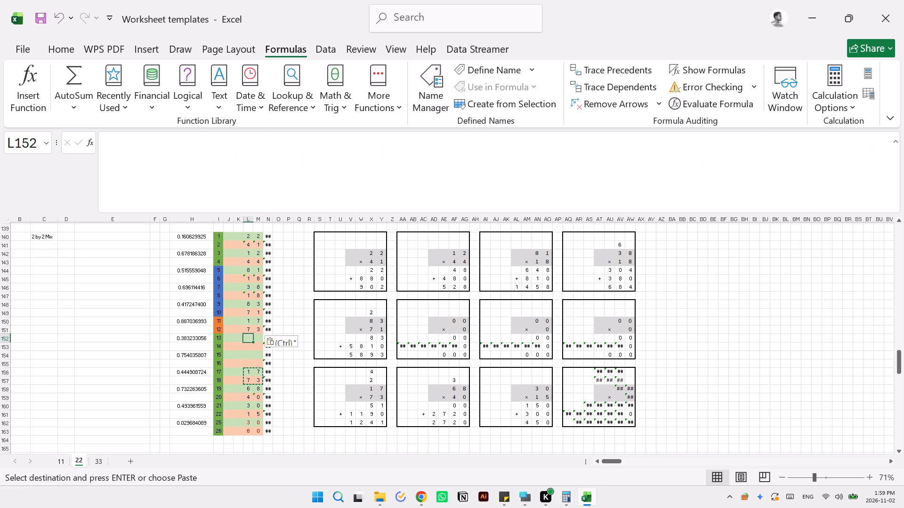
key("ctrl+v")
left_click(248, 354)
key("ctrl+v")
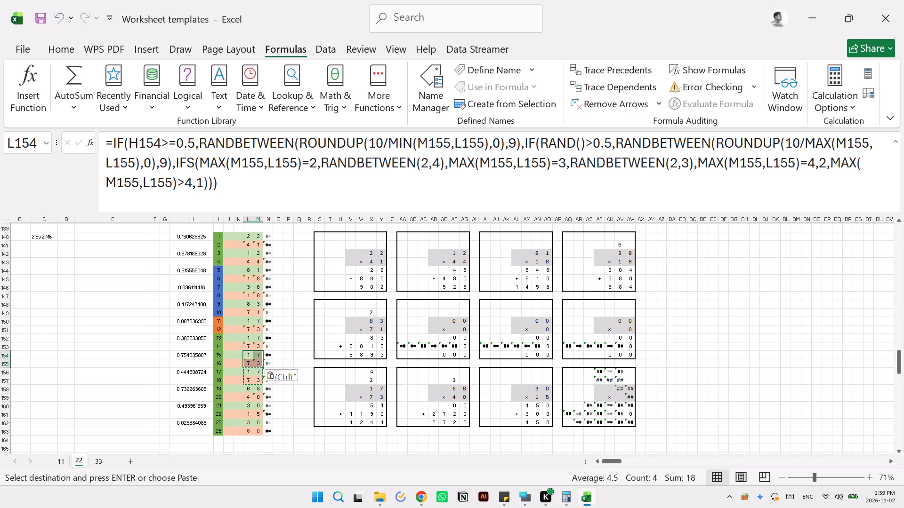
Fill the number labels 11 to 18 in I150:I157 with gold.
left_click_drag(217, 319, 220, 377)
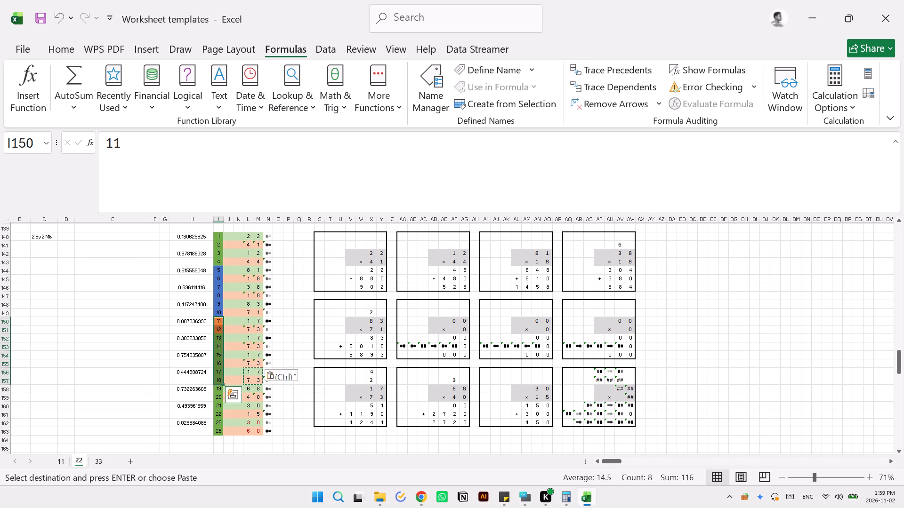
left_click(67, 53)
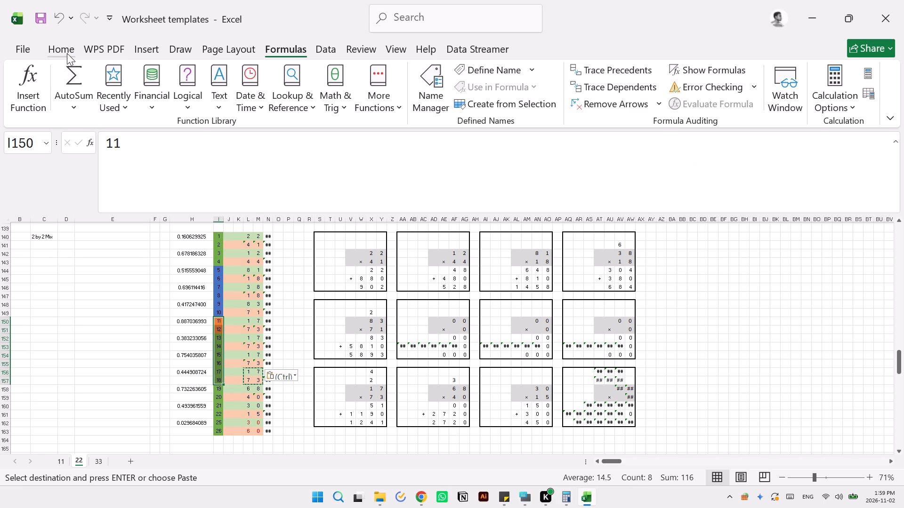
left_click(126, 105)
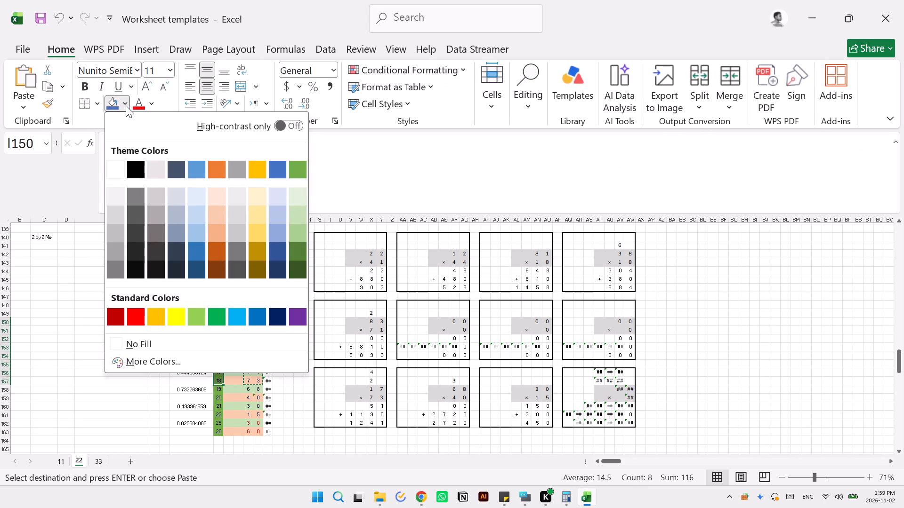
left_click(255, 165)
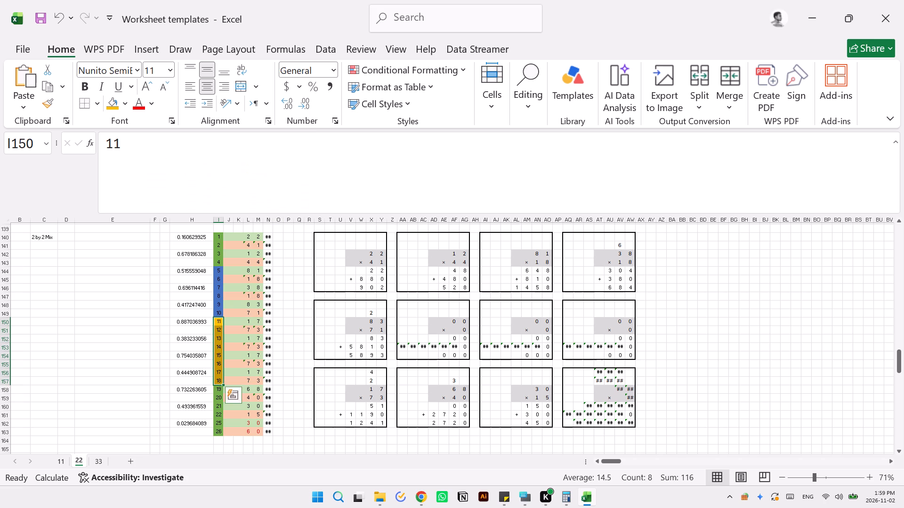
Fill the remaining number labels 19 to 26 in I158:I163 with grey.
left_click_drag(217, 391, 217, 429)
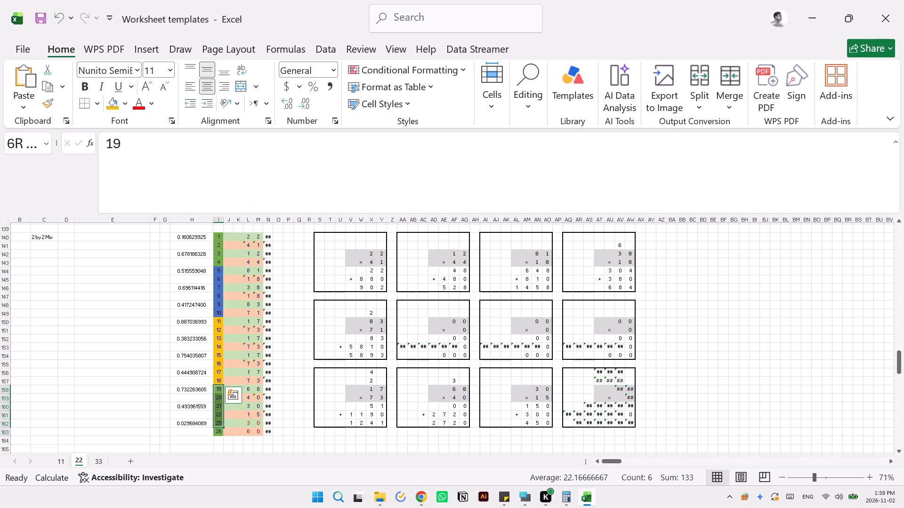
left_click_drag(217, 429, 217, 434)
left_click(125, 104)
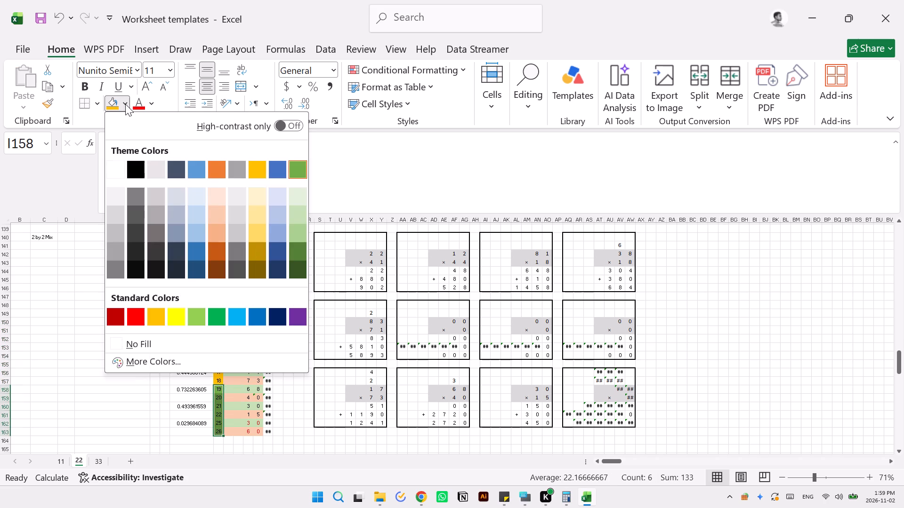
left_click(236, 171)
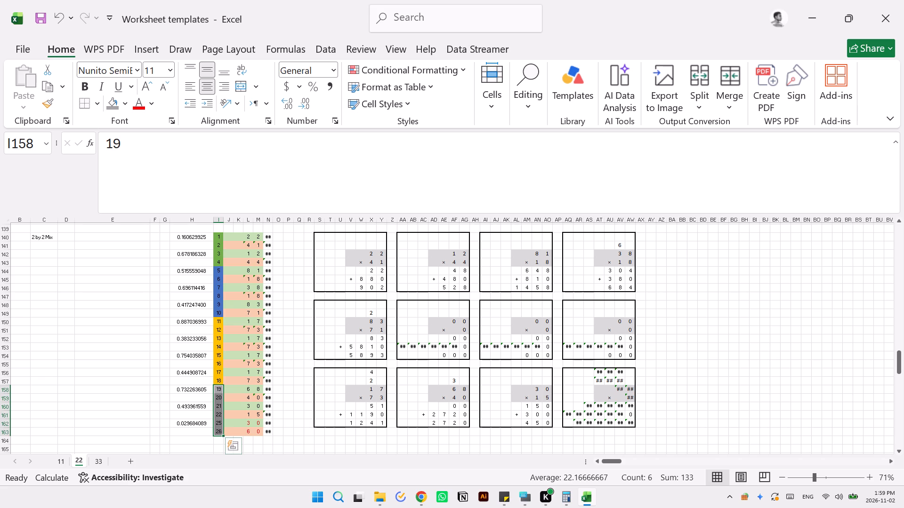
Copy only the formats of number labels I140:I163 onto the random-number column starting at N140 with Paste Special.
left_click(218, 237)
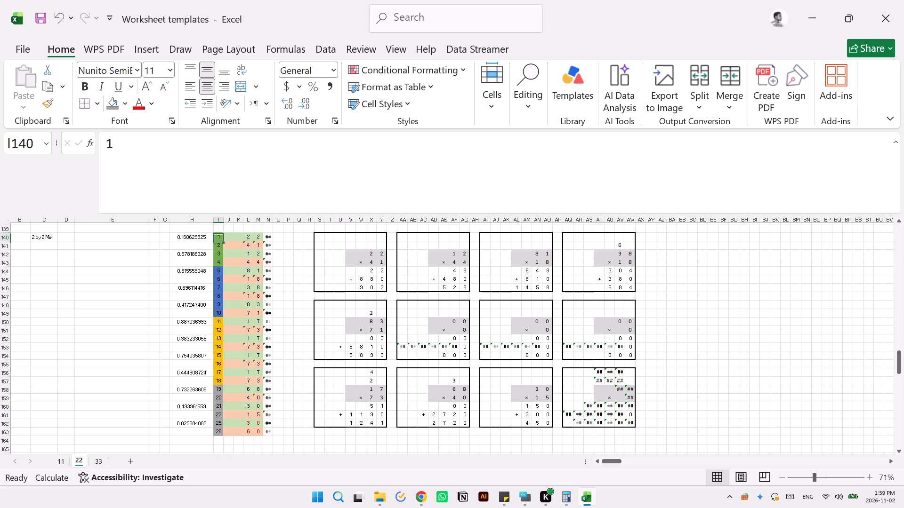
key("shift+Down")
key("shift+Down")
key("shift+Down")
key("shift+Down")
key("shift+Down")
key("shift+Down")
key("shift+Down")
key("shift+Down")
key("shift+Down")
key("shift+Down")
key("shift+Down")
key("shift+Down")
key("shift+Down")
key("shift+Down")
key("shift+Down")
key("shift+Down")
key("shift+Down")
key("shift+Down")
key("shift+Down")
key("shift+Down")
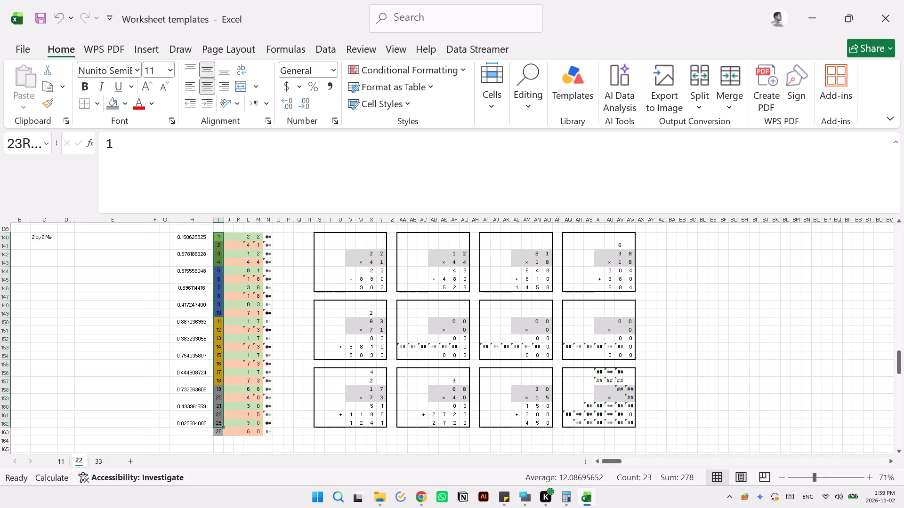
key("shift+Down")
key("ctrl+c")
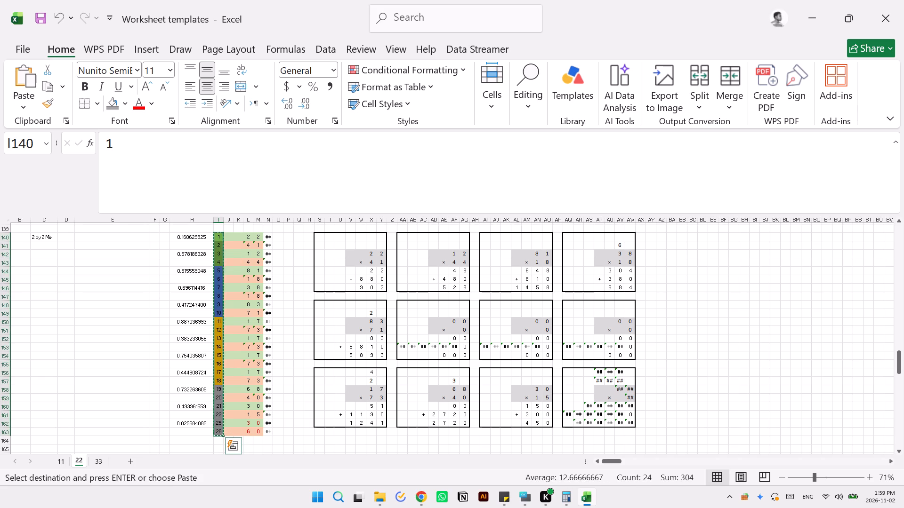
left_click(268, 238)
right_click(268, 238)
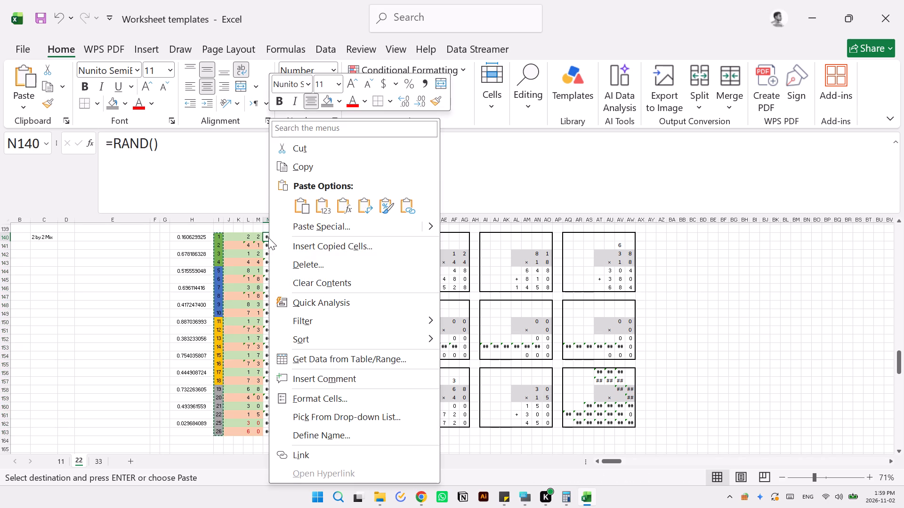
left_click(306, 230)
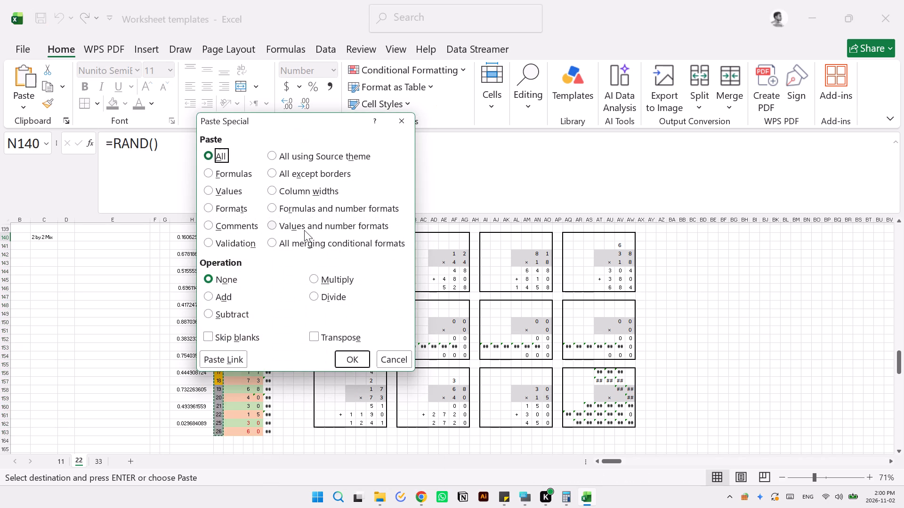
left_click(239, 211)
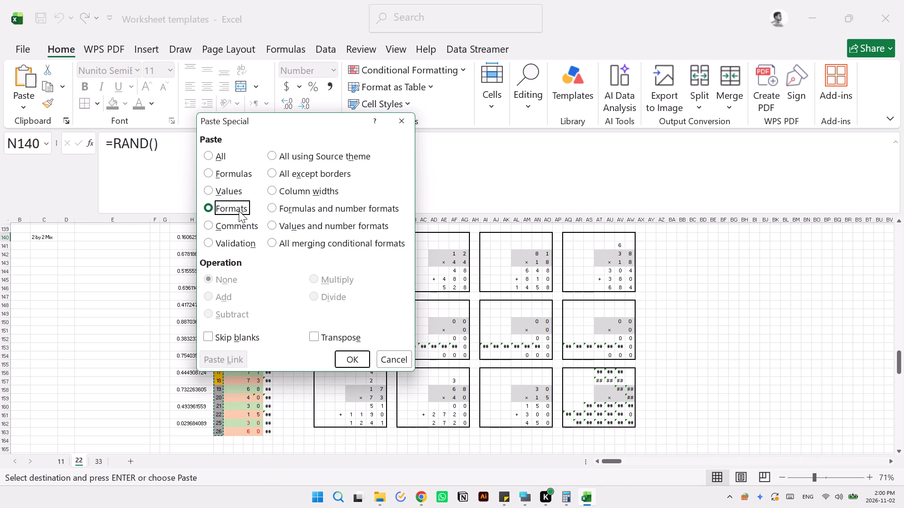
left_click(355, 356)
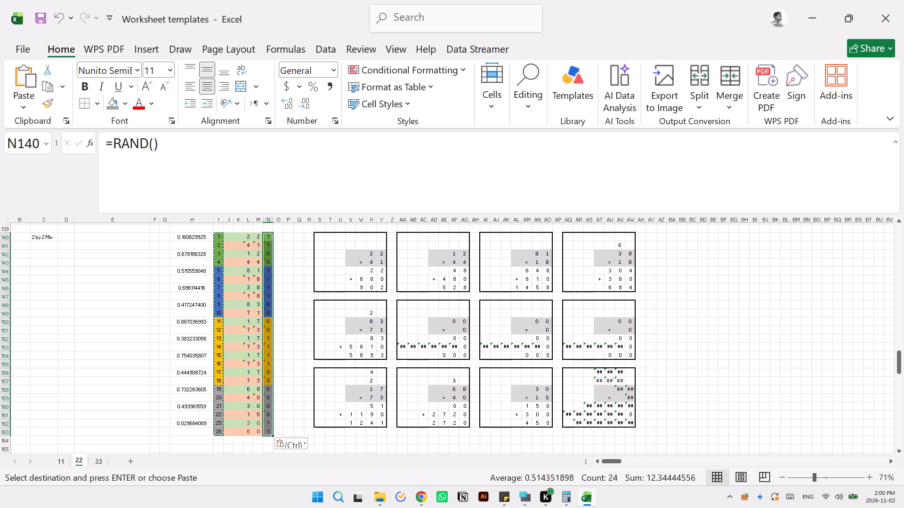
Fill the number labels 21 and 22 in I160:I161 with the orange theme colour.
left_click(217, 390)
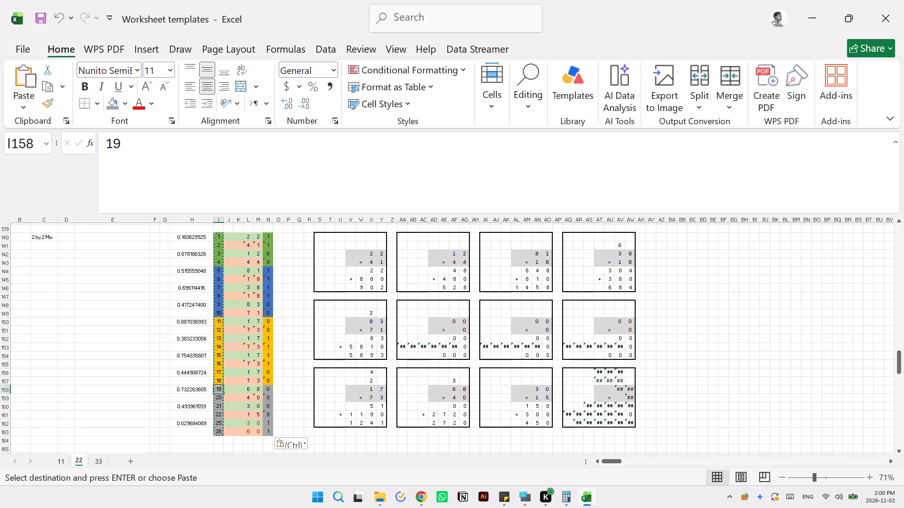
key("shift+Down")
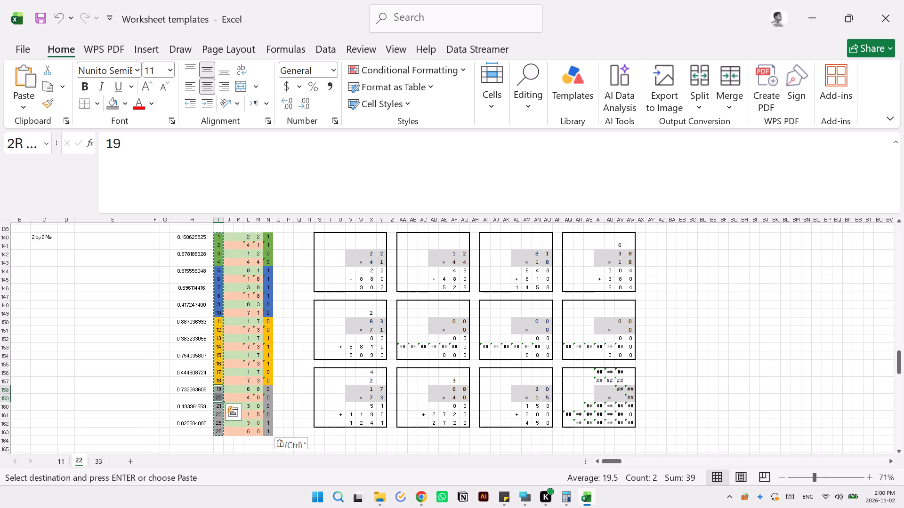
key("Down")
key("Down")
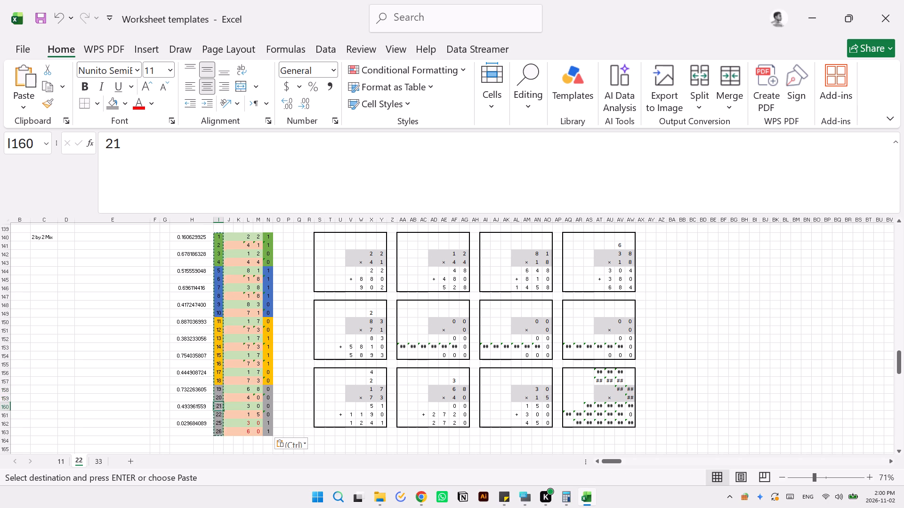
key("shift+Down")
left_click(124, 104)
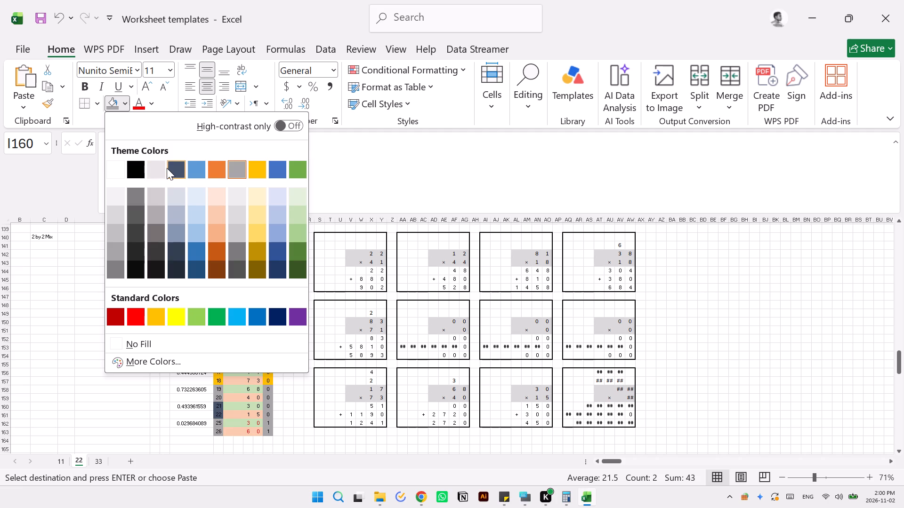
left_click(213, 170)
Fill the number labels 25 and 26 in I162:I163 with the lighter theme blue.
key("Down")
key("Down")
key("shift+Down")
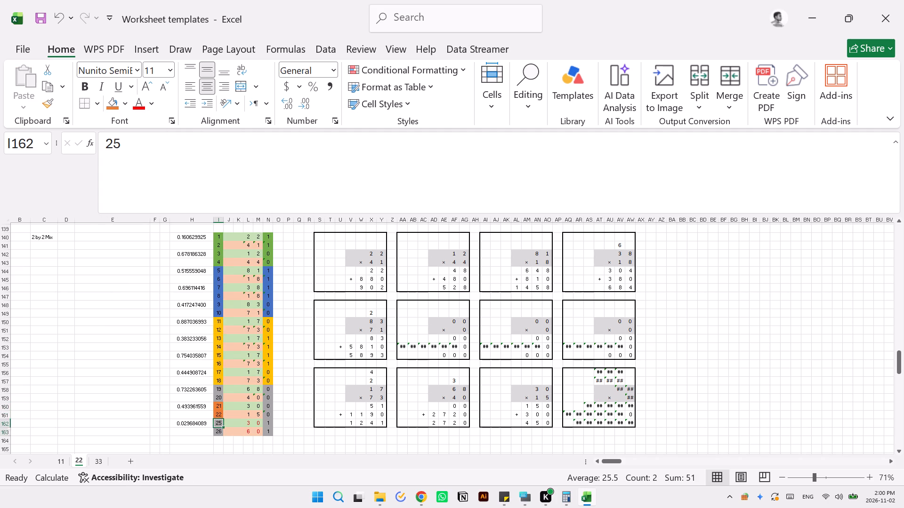
left_click(125, 106)
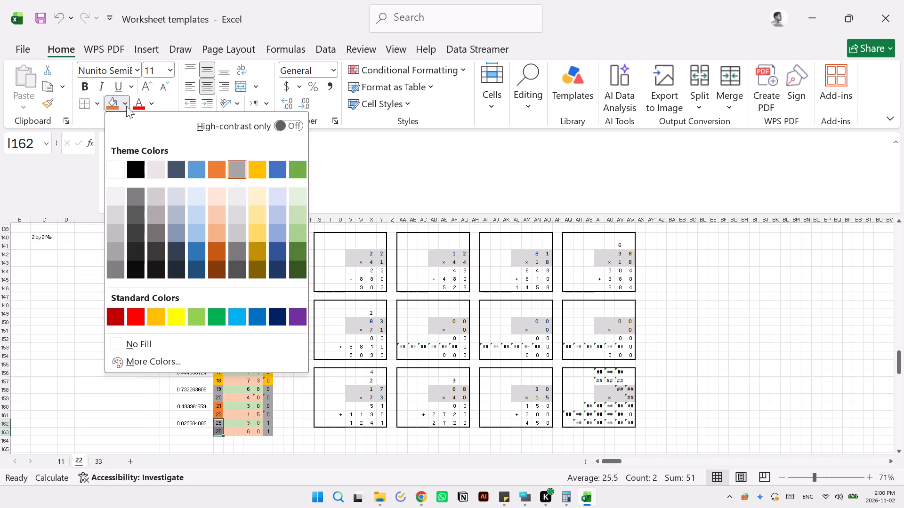
left_click(192, 167)
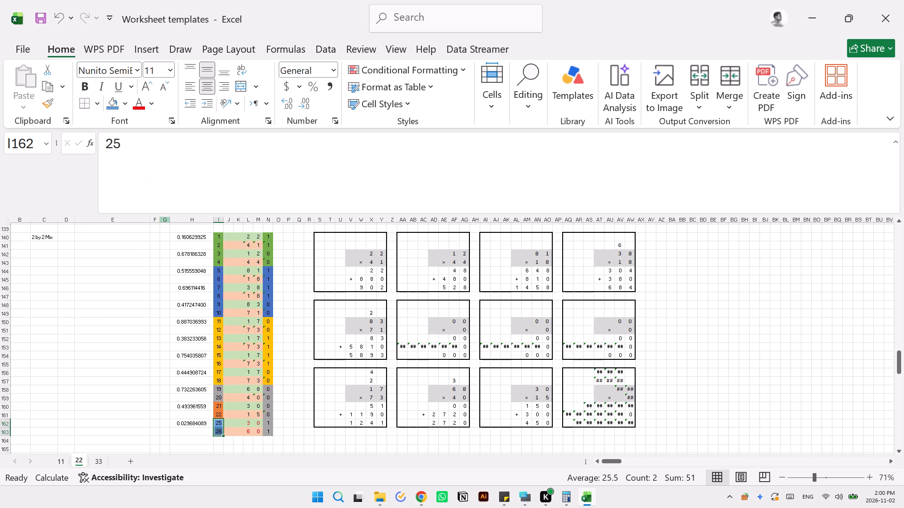
left_click(104, 321)
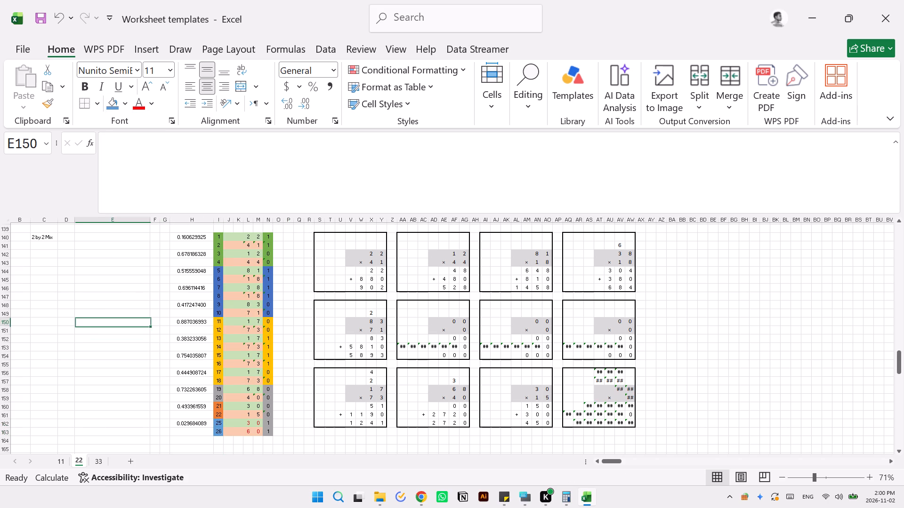
Check sheet 33's Mix colour coding, and fill sheet 22's number labels 3 and 4 in I142:I143 with the darker theme blue.
left_click(101, 463)
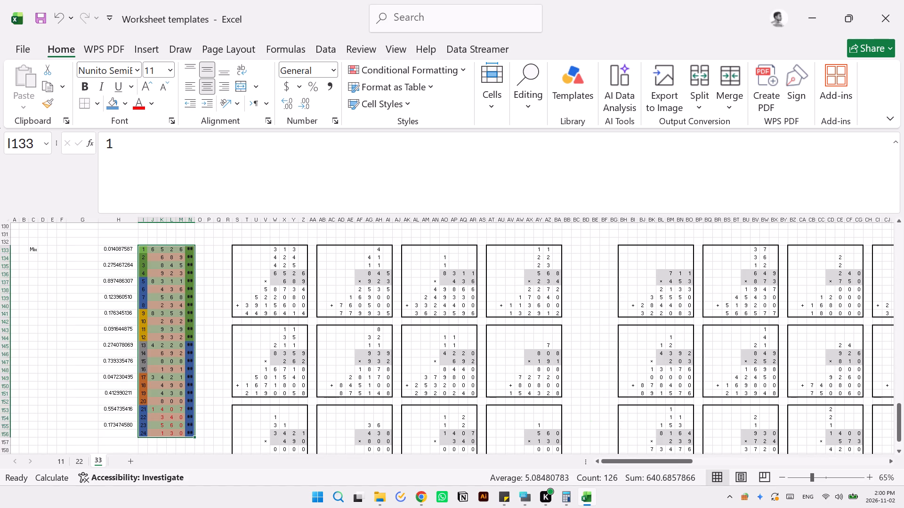
left_click(83, 462)
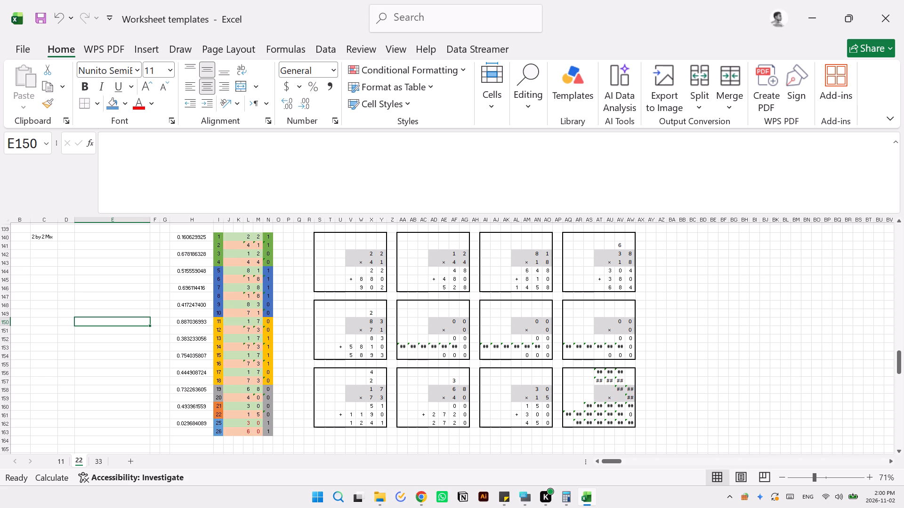
left_click(98, 466)
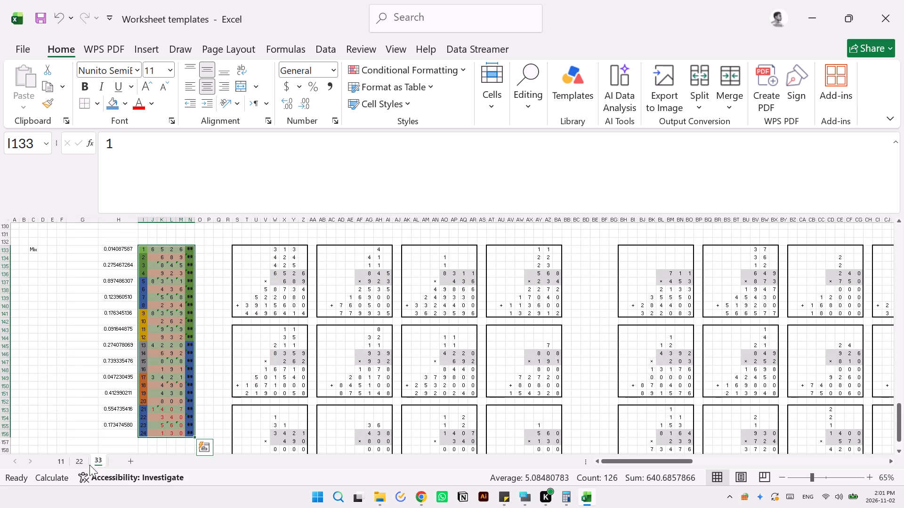
left_click(77, 460)
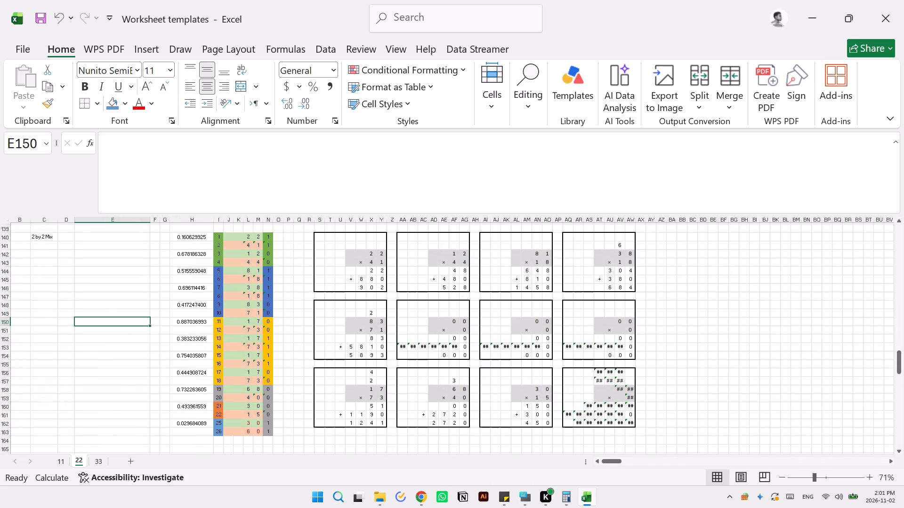
left_click(219, 253)
key("shift+Down")
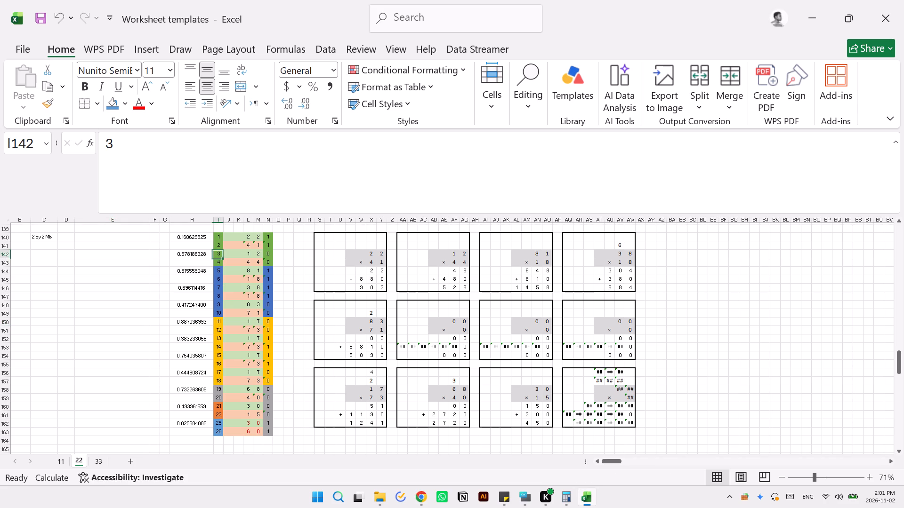
left_click(120, 99)
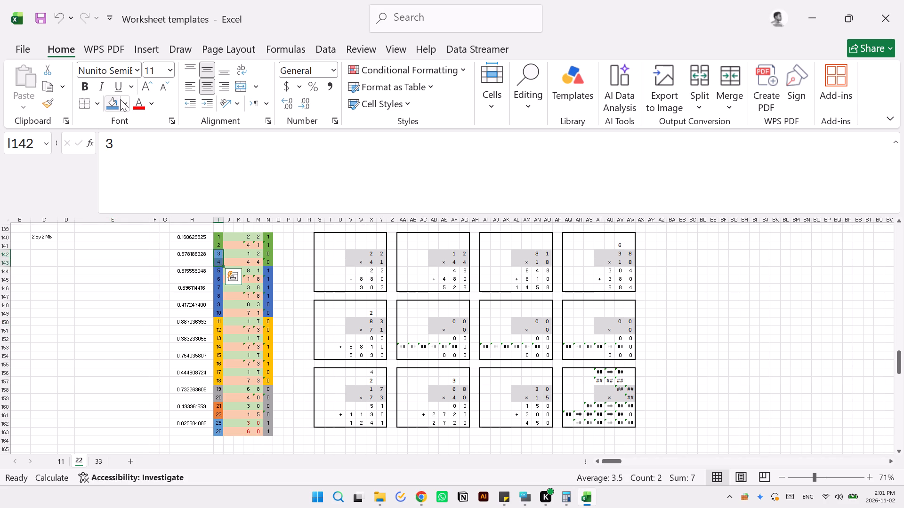
left_click(123, 103)
left_click(280, 163)
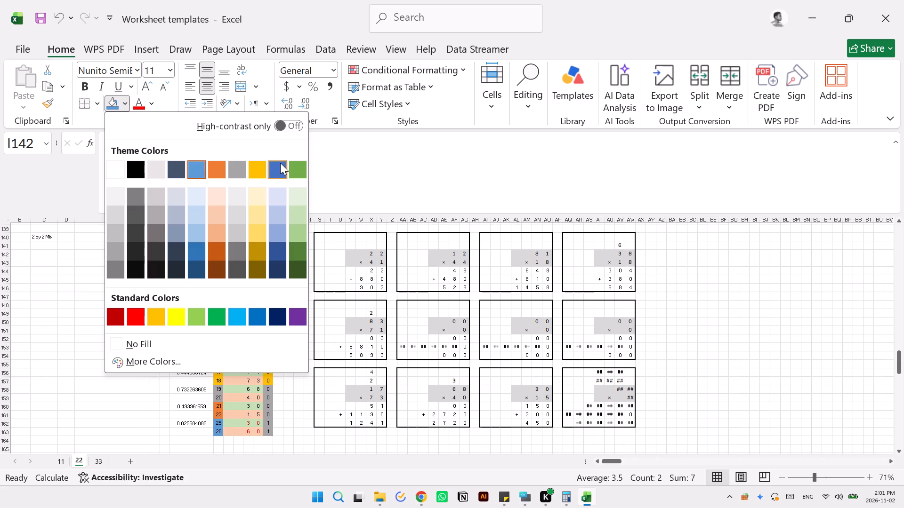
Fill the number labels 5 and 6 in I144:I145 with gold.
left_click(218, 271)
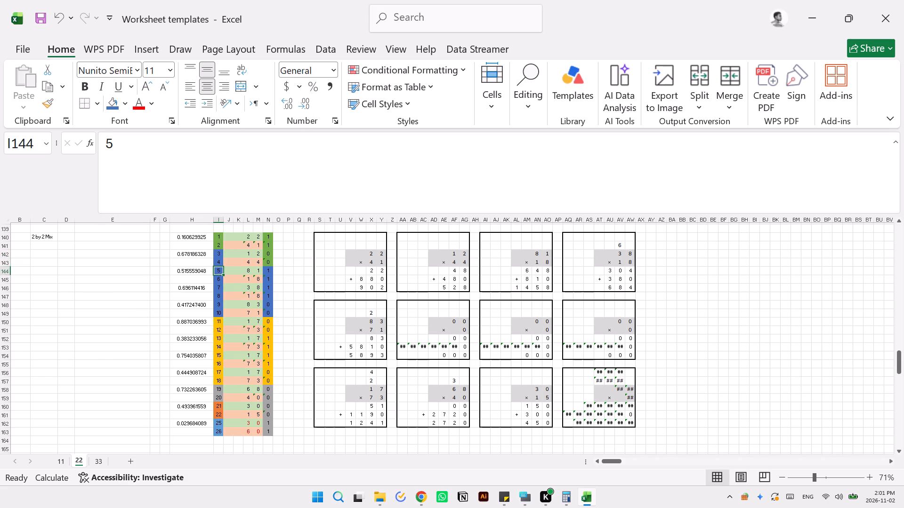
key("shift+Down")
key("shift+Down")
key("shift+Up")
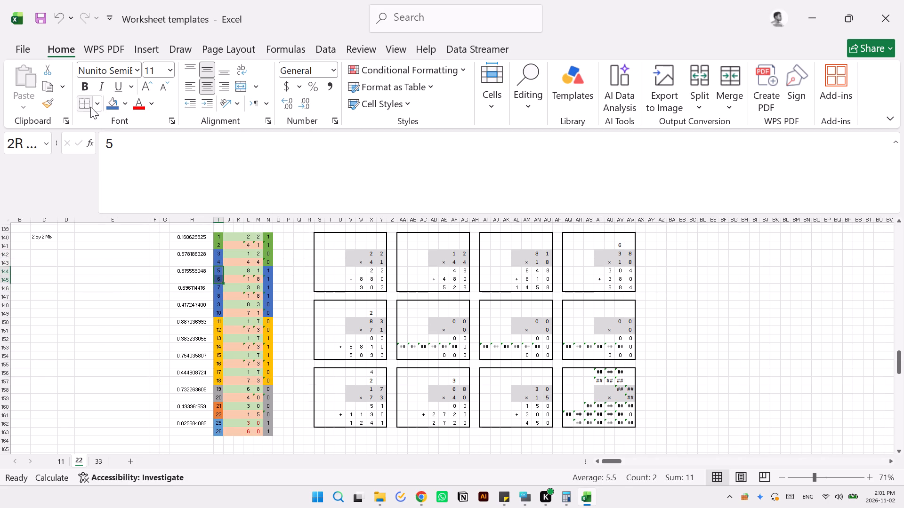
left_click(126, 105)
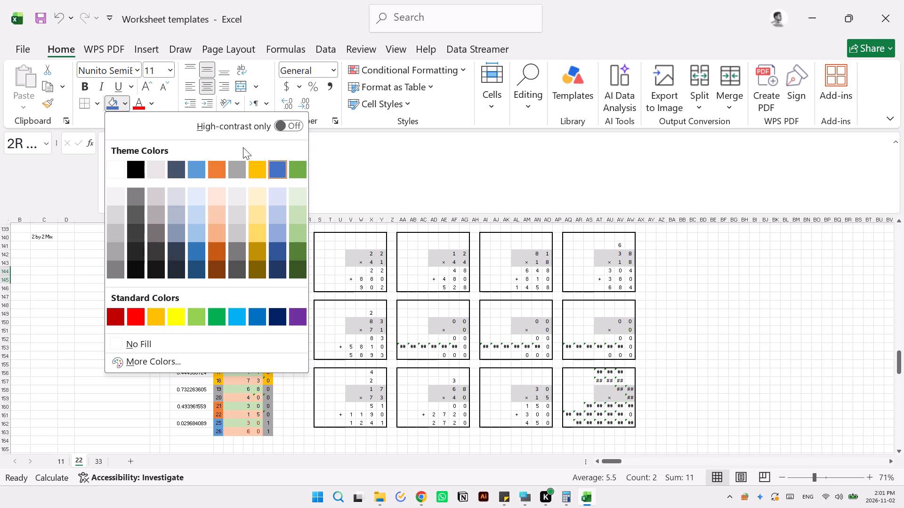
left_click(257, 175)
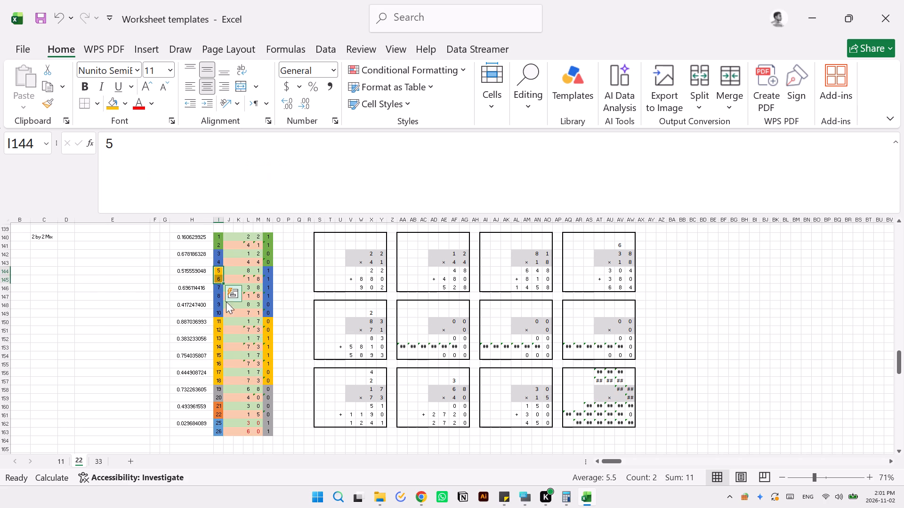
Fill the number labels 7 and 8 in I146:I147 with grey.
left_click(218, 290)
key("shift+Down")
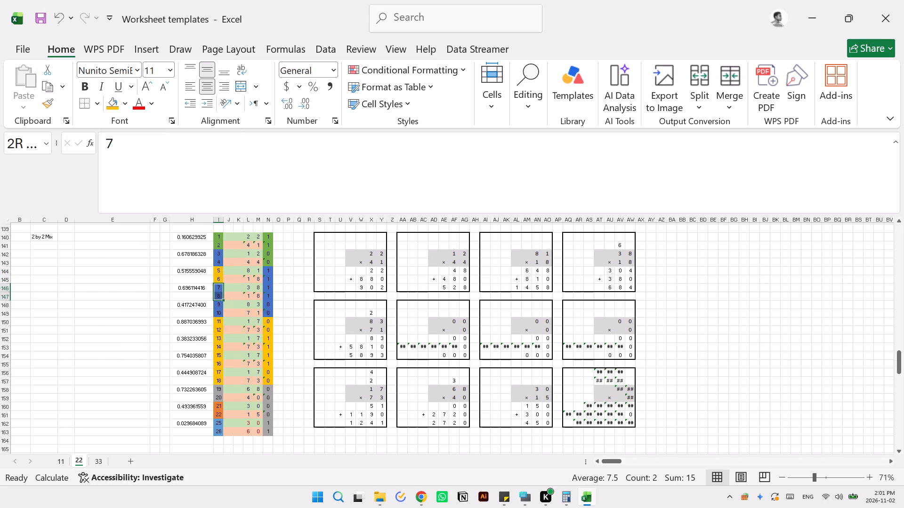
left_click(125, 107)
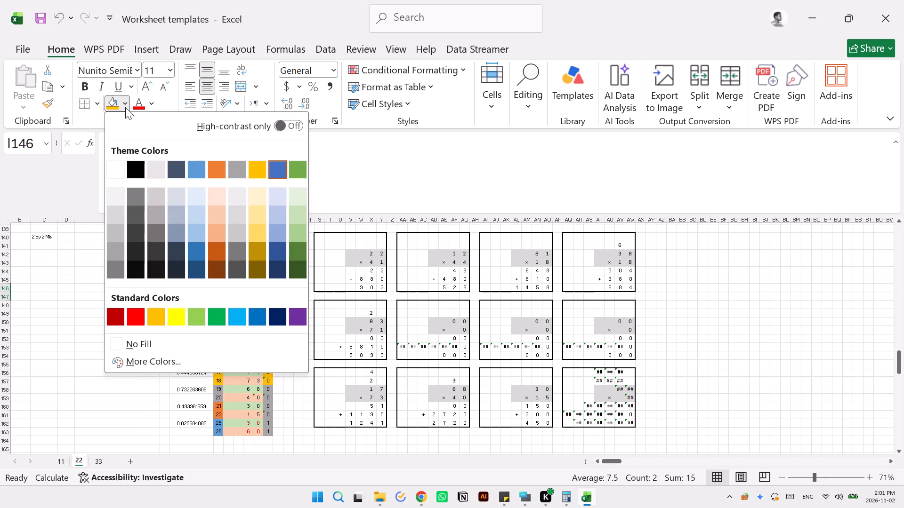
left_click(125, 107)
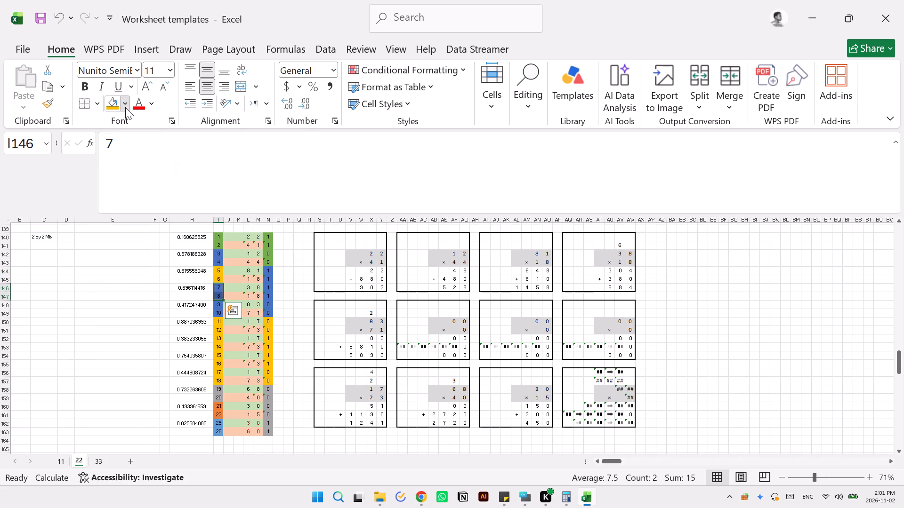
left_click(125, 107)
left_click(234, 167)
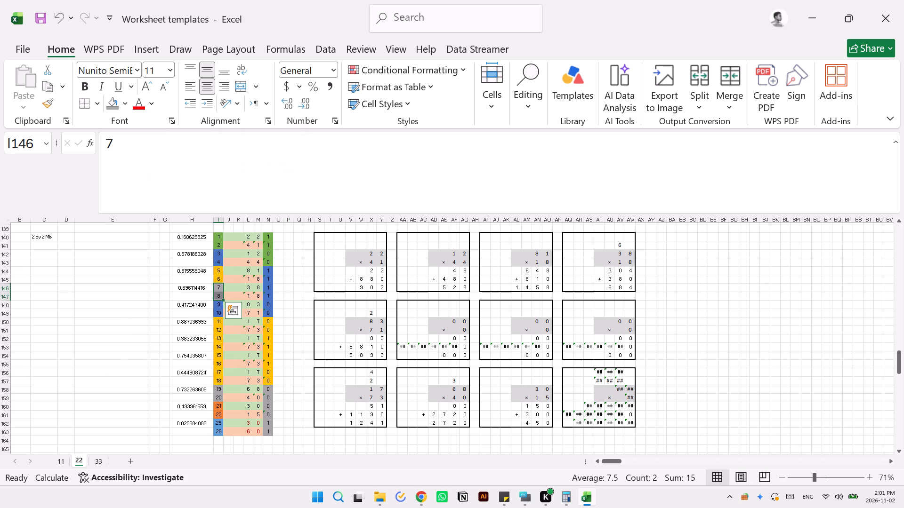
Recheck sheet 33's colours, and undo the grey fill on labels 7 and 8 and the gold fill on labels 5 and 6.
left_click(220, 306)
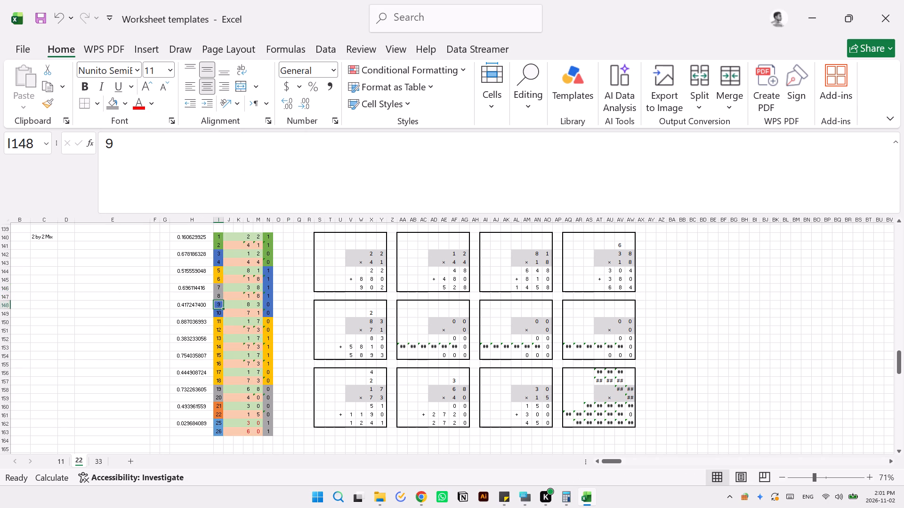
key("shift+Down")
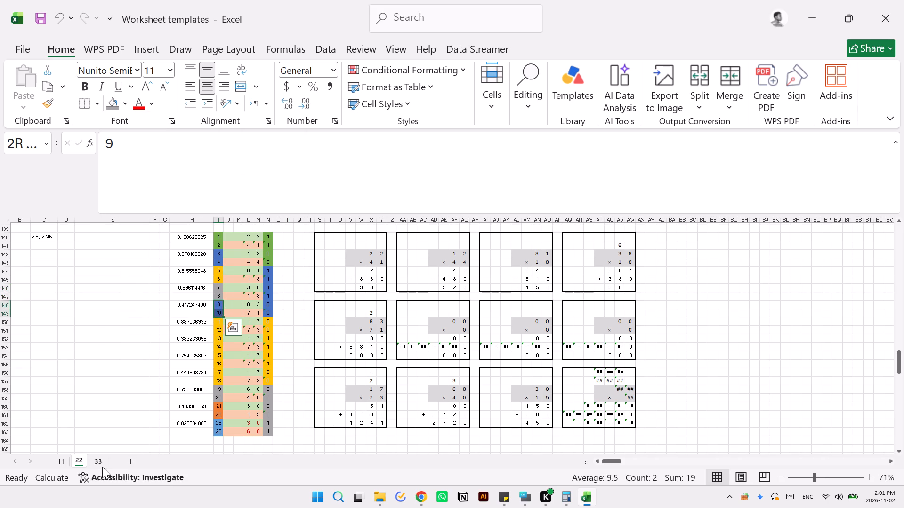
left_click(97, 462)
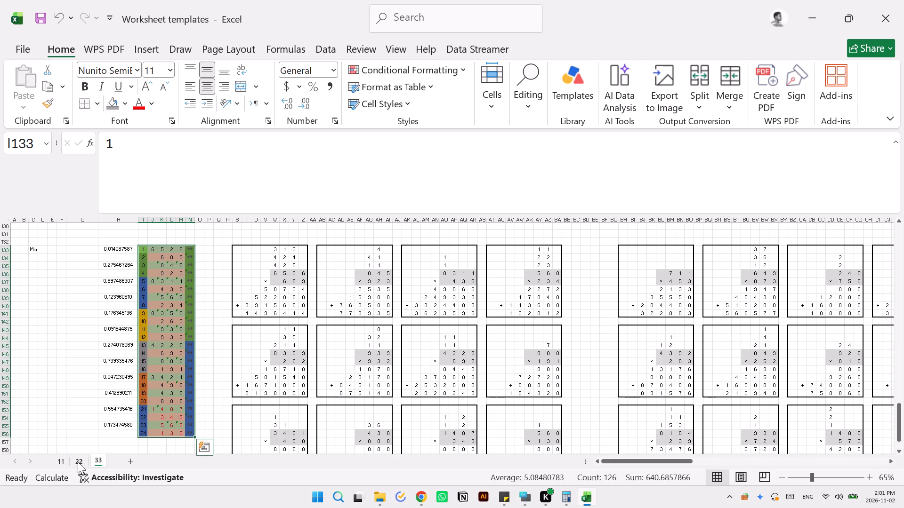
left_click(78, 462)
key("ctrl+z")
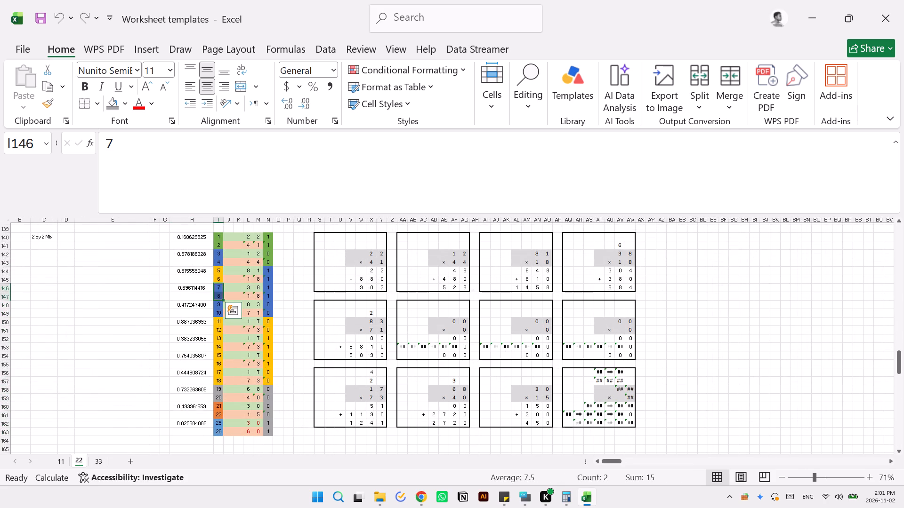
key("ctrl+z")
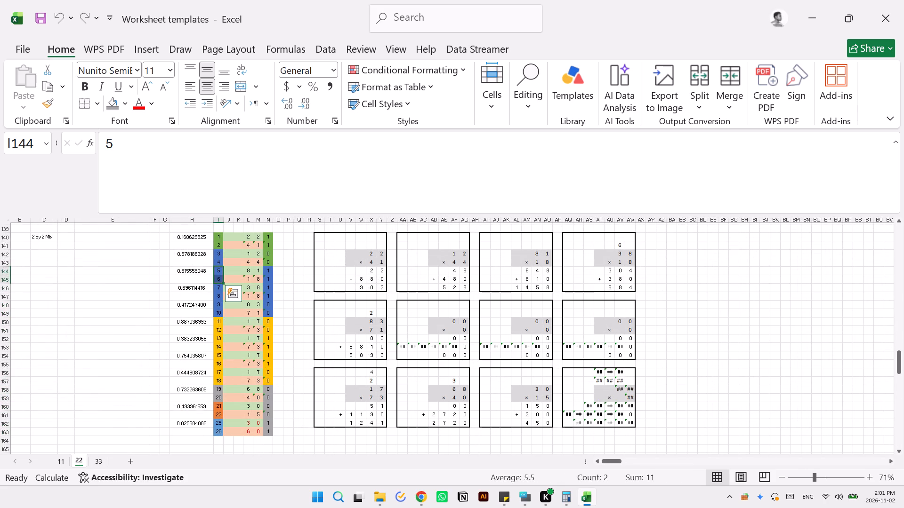
Undo the remaining blue fill changes on sheet 22's number labels 3 and 4 in I142:I143.
key("ctrl+z")
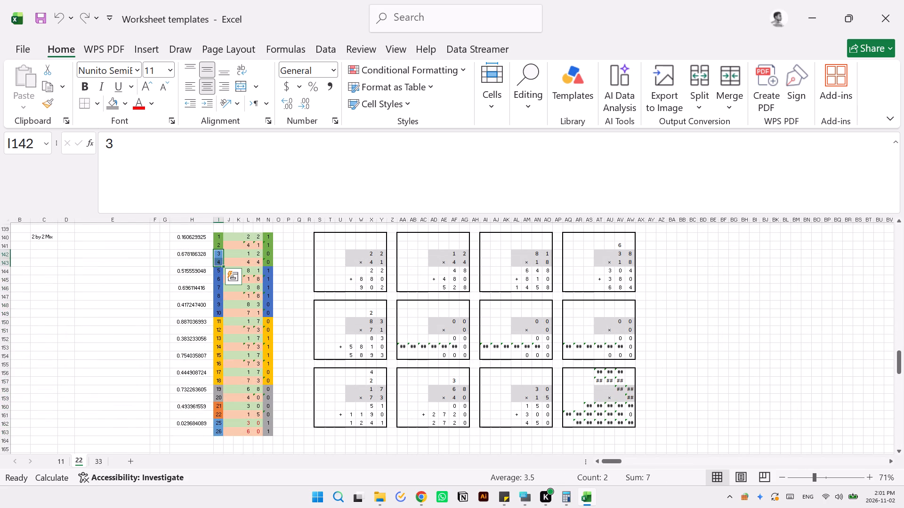
key("ctrl+z")
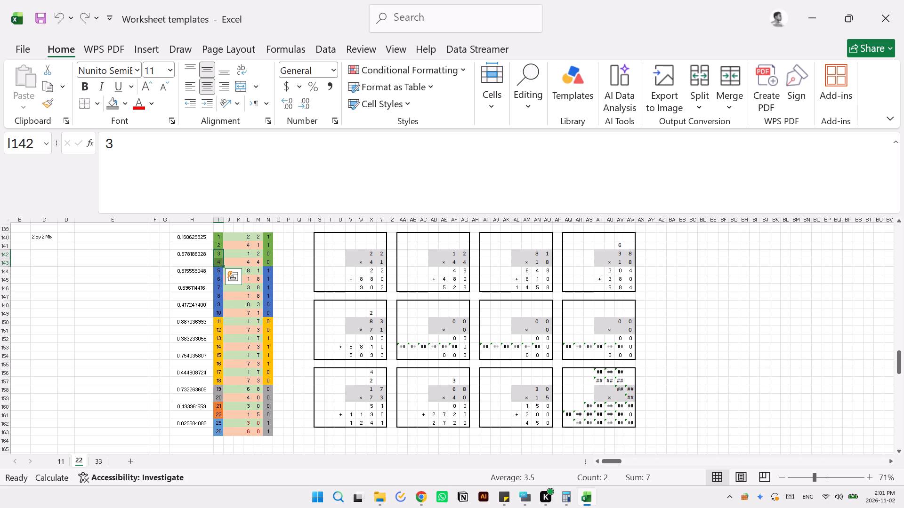
Compare sheet 33's Mix colour coding with sheet 22's 2 by 2 Mix and 3-4 by 2 Mix lists.
left_click(99, 464)
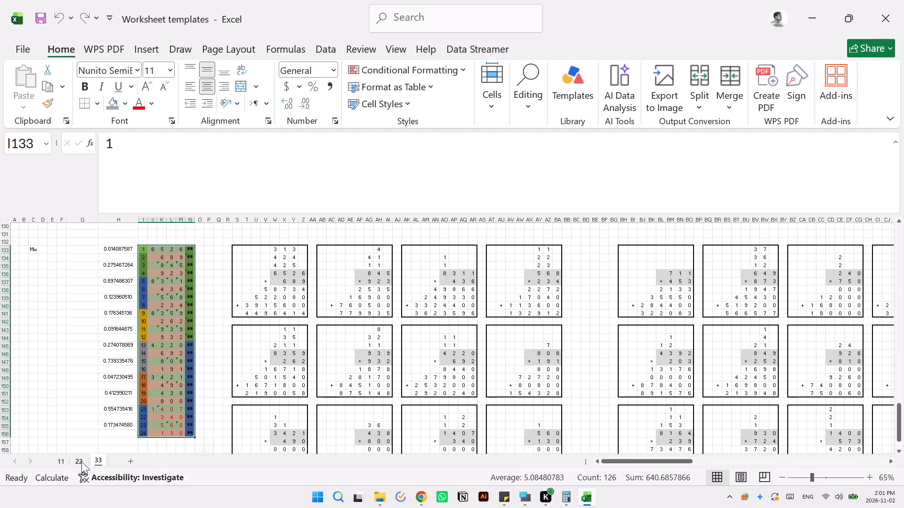
left_click(81, 461)
left_click(95, 465)
left_click(81, 463)
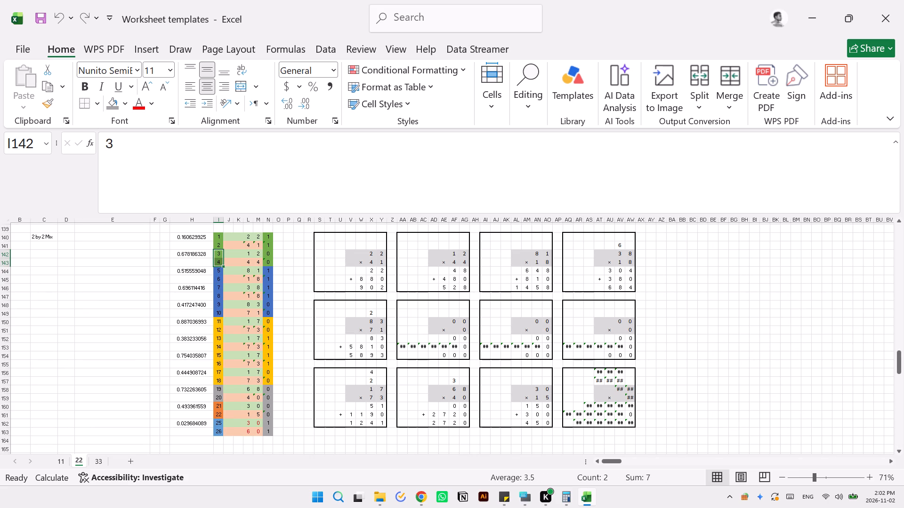
scroll(89, 373, "down", 1)
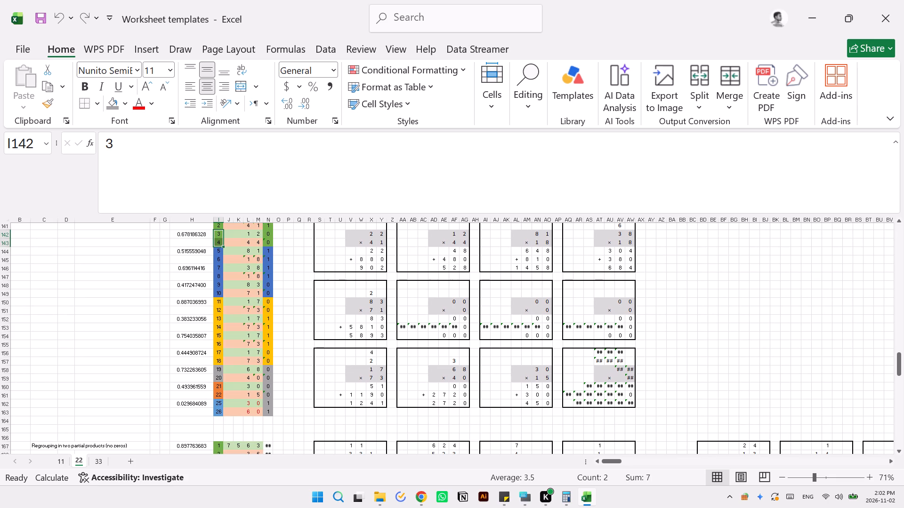
scroll(89, 373, "up", 1)
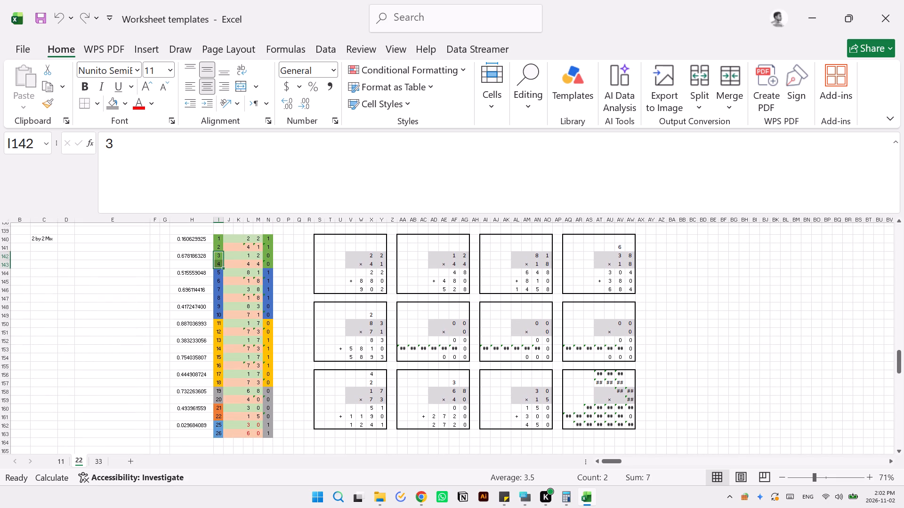
scroll(89, 373, "down", 4)
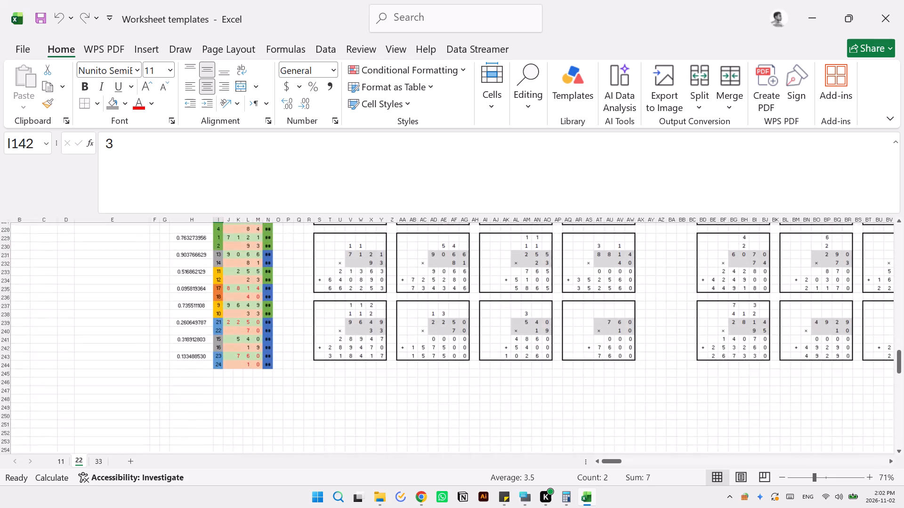
scroll(89, 373, "up", 3)
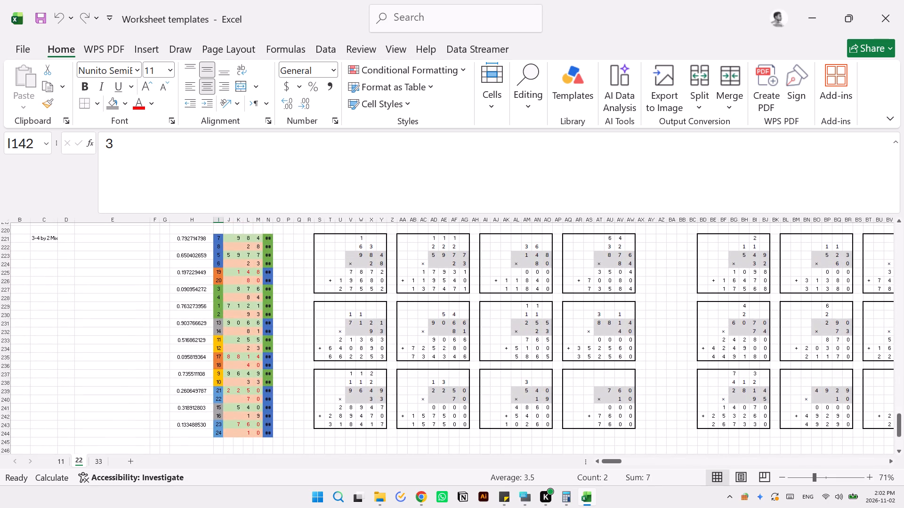
scroll(89, 373, "up", 2)
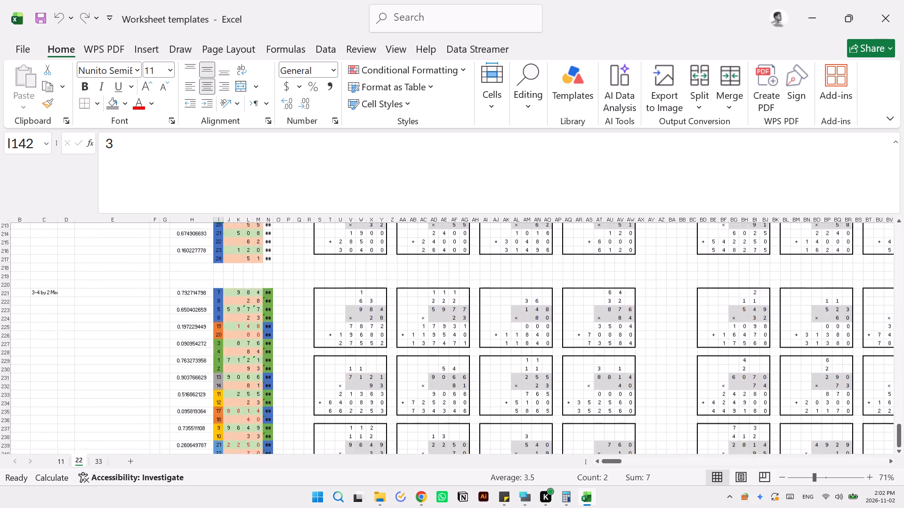
scroll(89, 373, "up", 5)
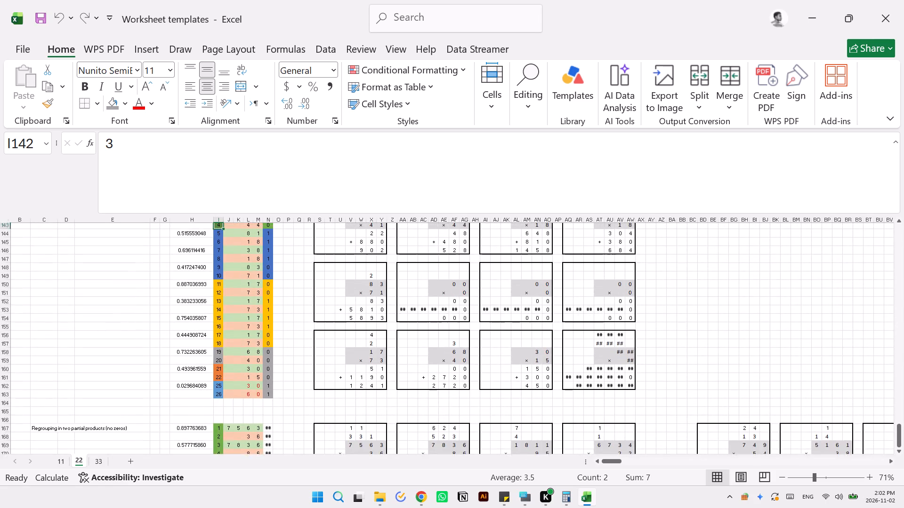
scroll(89, 373, "up", 1)
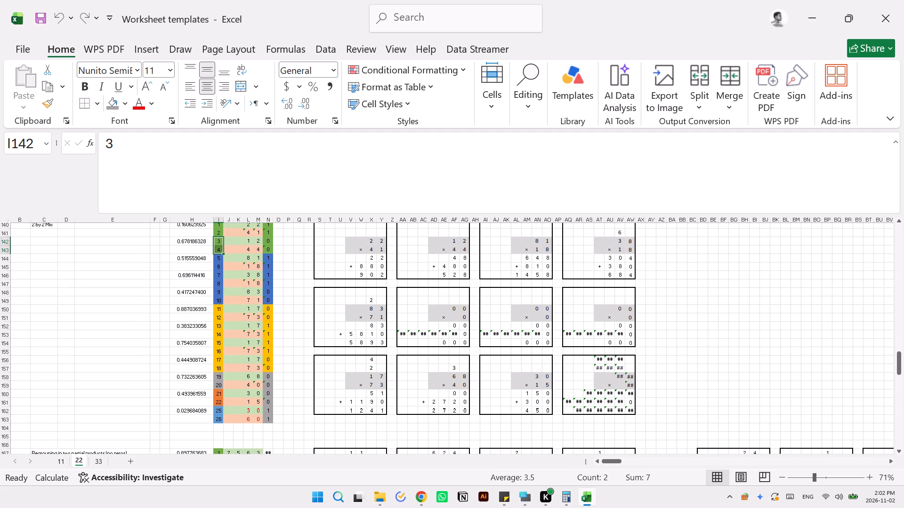
scroll(89, 373, "left", 1)
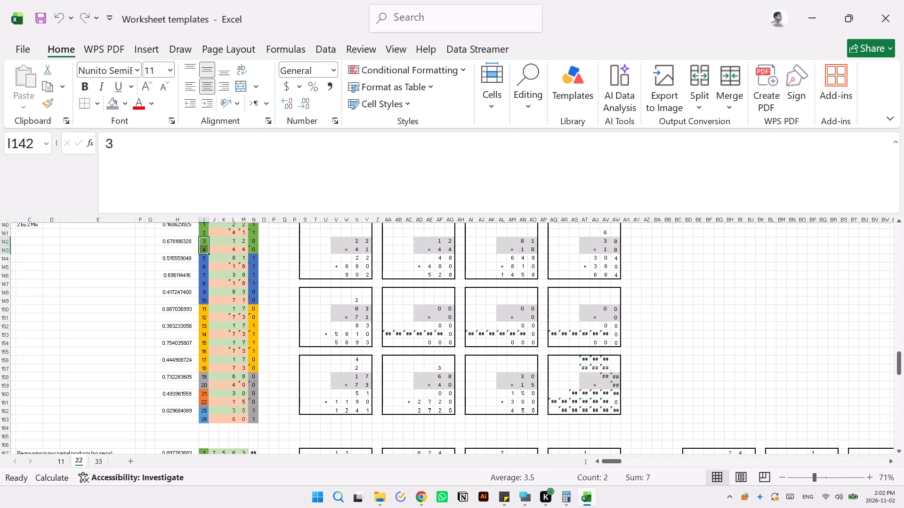
scroll(89, 373, "up", 1)
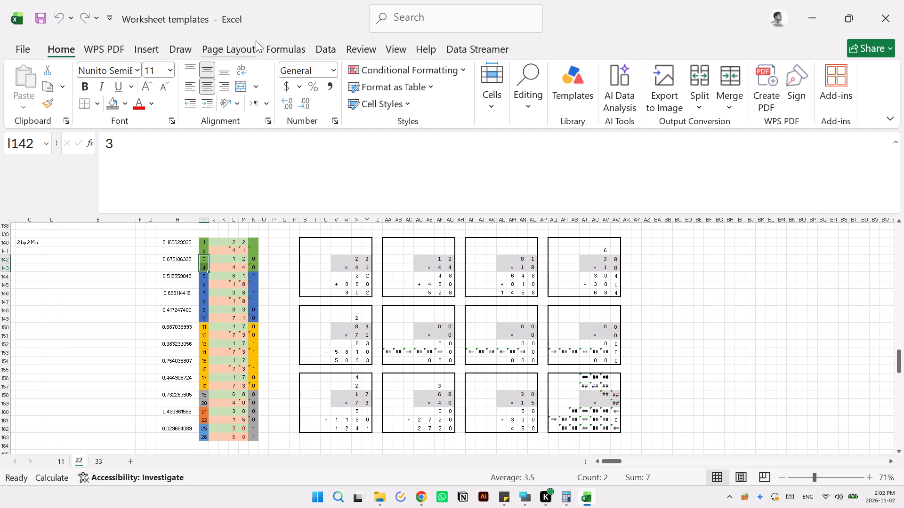
Recalculate the workbook twice to regenerate sheet 22's 2 by 2 Mix problems.
left_click(301, 51)
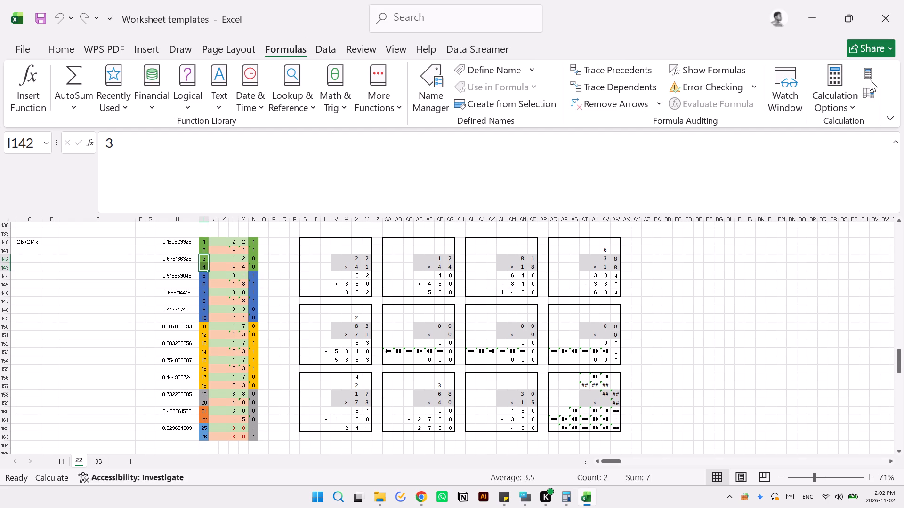
left_click(870, 79)
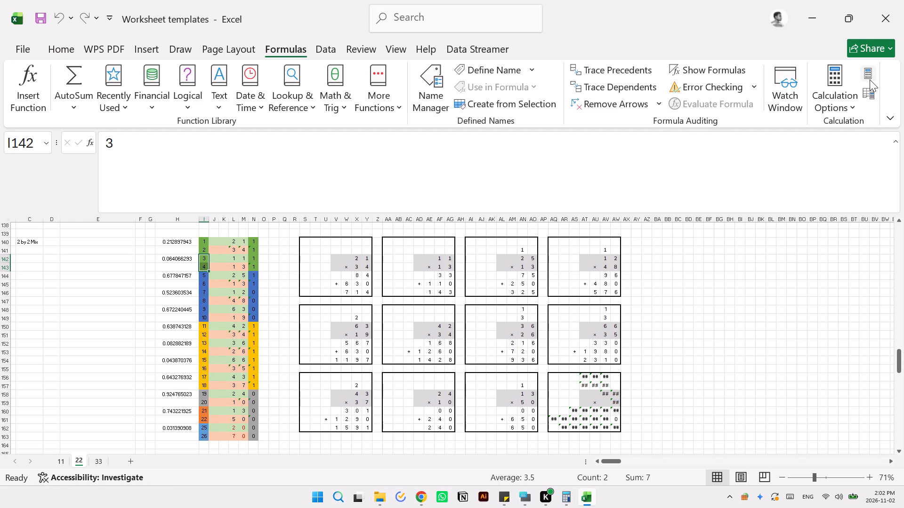
left_click(870, 79)
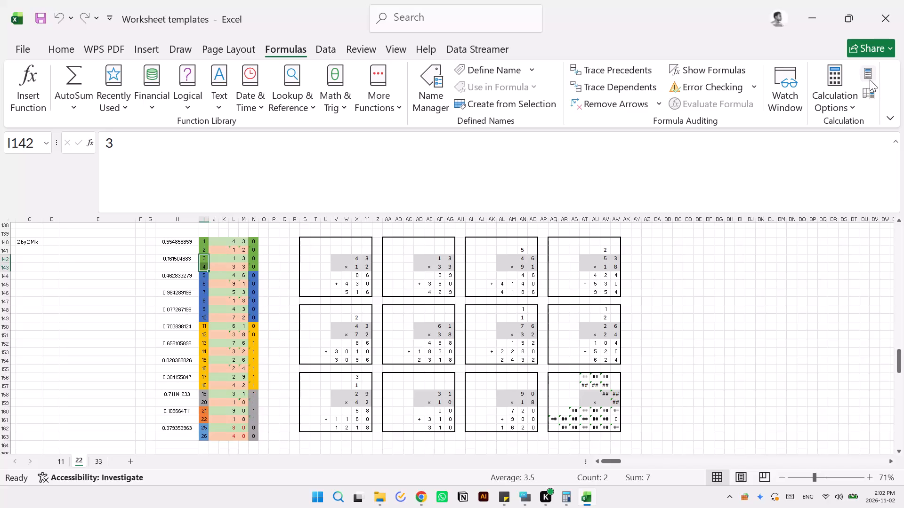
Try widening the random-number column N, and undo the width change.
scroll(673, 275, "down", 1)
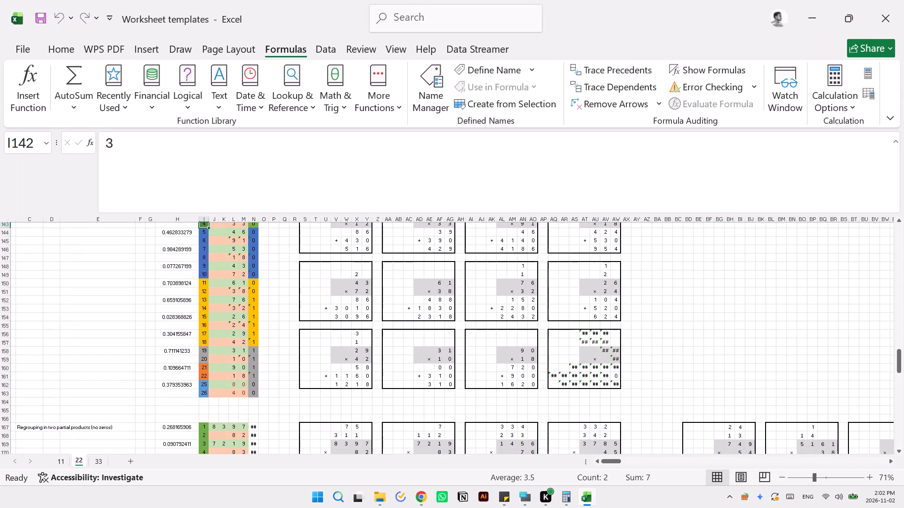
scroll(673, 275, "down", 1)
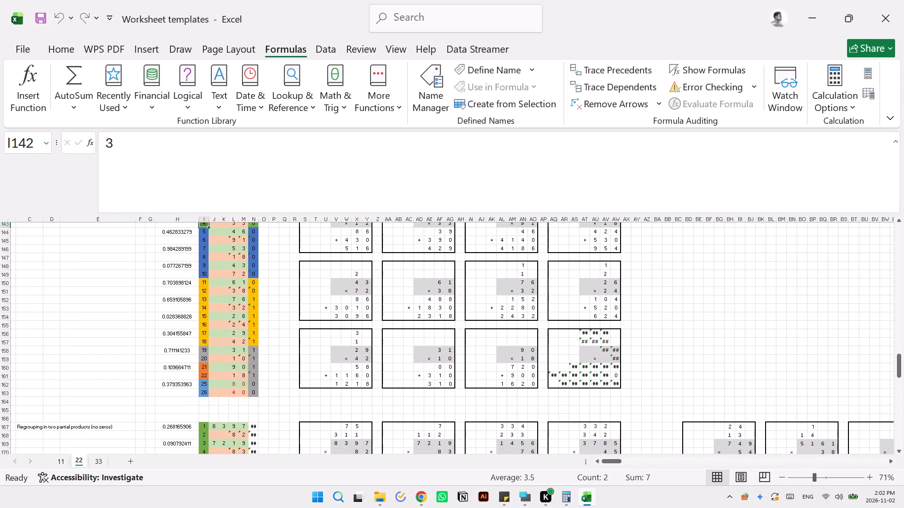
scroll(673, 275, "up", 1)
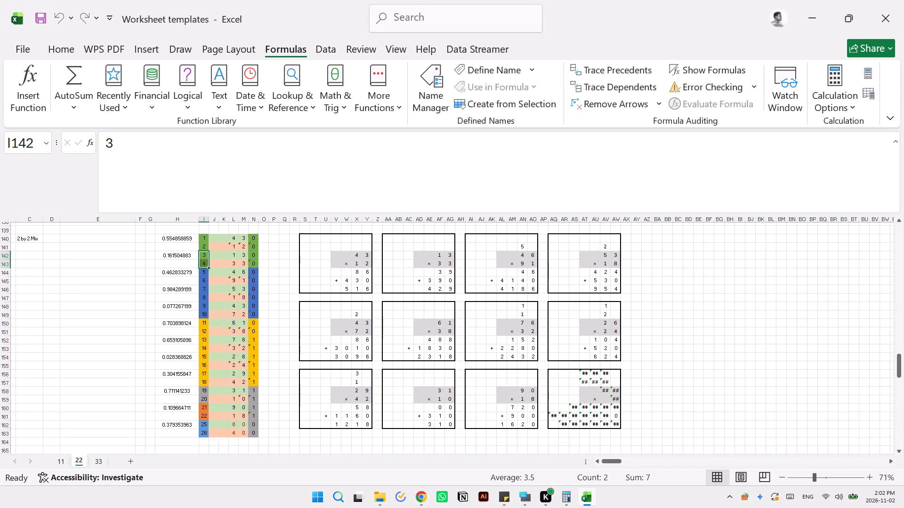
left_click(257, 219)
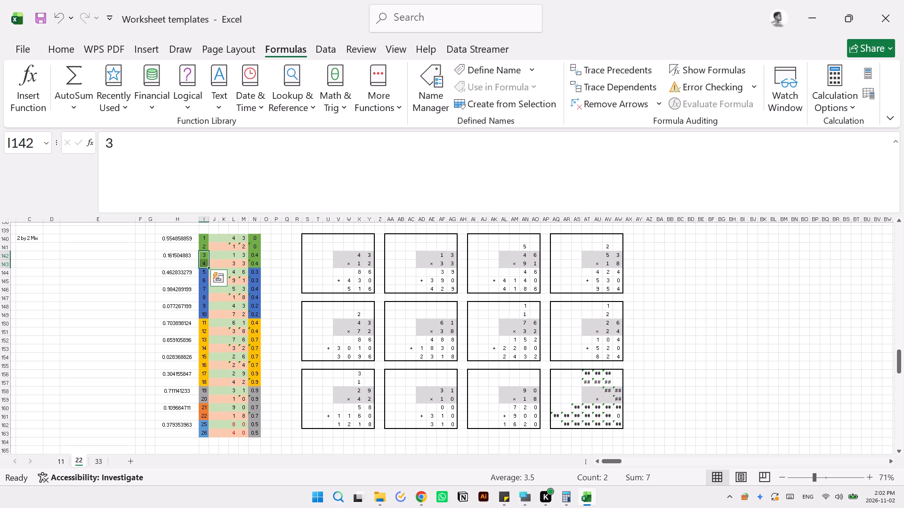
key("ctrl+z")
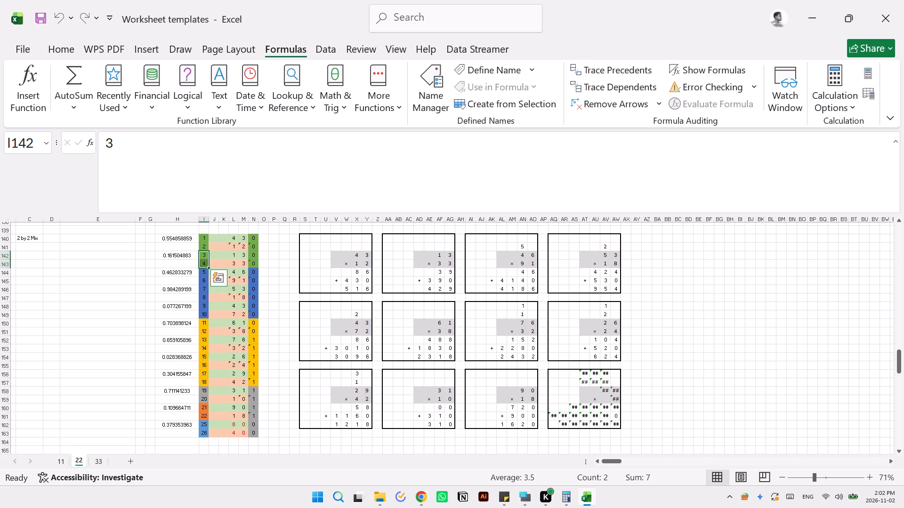
Copy the RAND formulas in N167:N190 and paste only the formulas into the 2 by 2 Mix cells N140:N163.
scroll(274, 371, "down", 3)
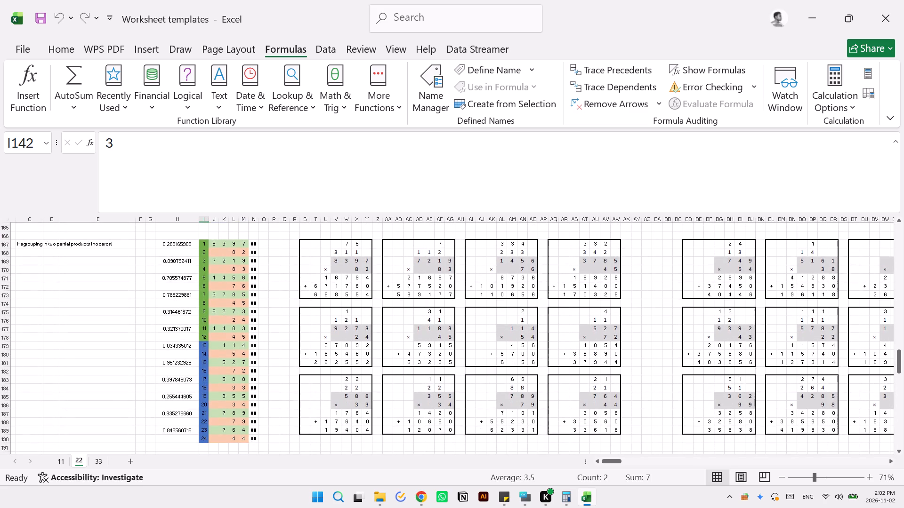
scroll(274, 371, "down", 1)
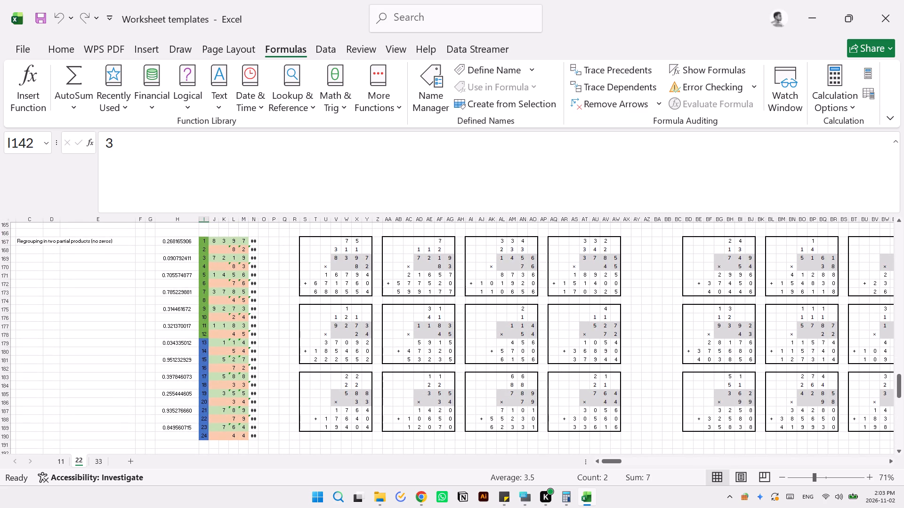
left_click_drag(252, 242, 252, 437)
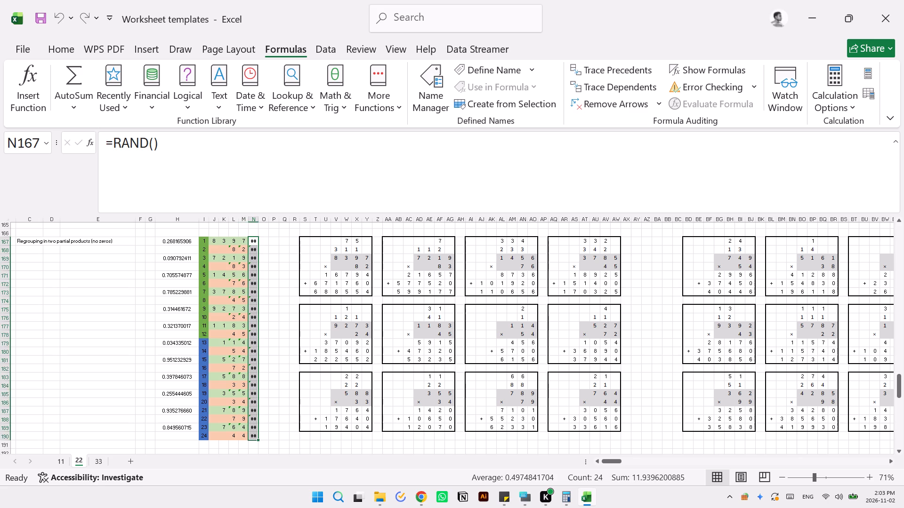
key("ctrl+c")
scroll(308, 338, "up", 2)
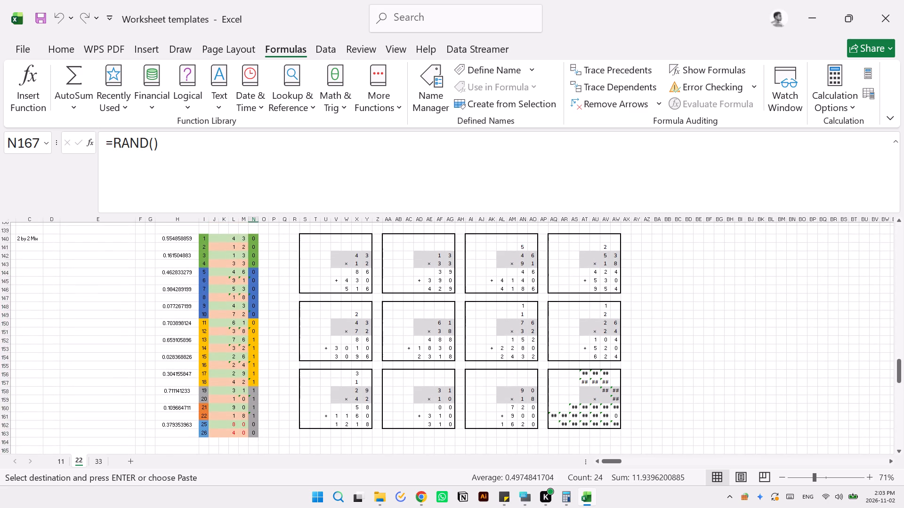
left_click(253, 237)
right_click(253, 237)
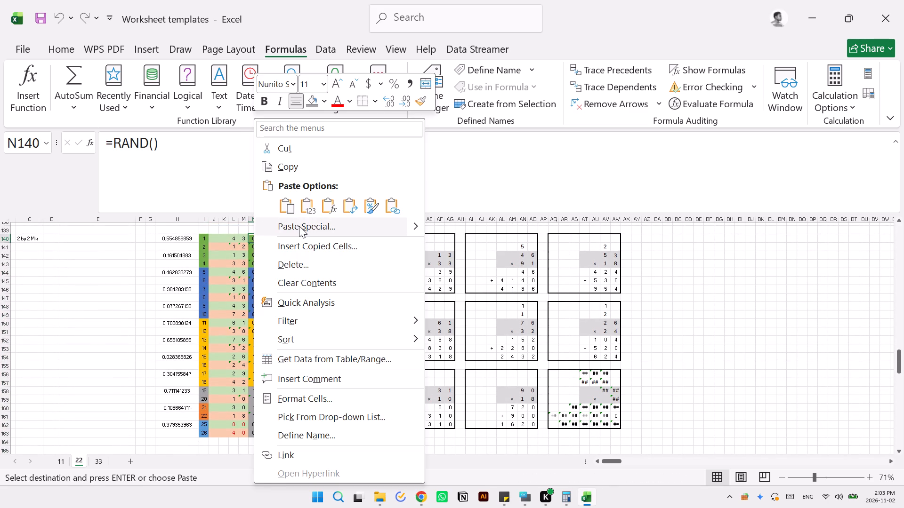
left_click(332, 210)
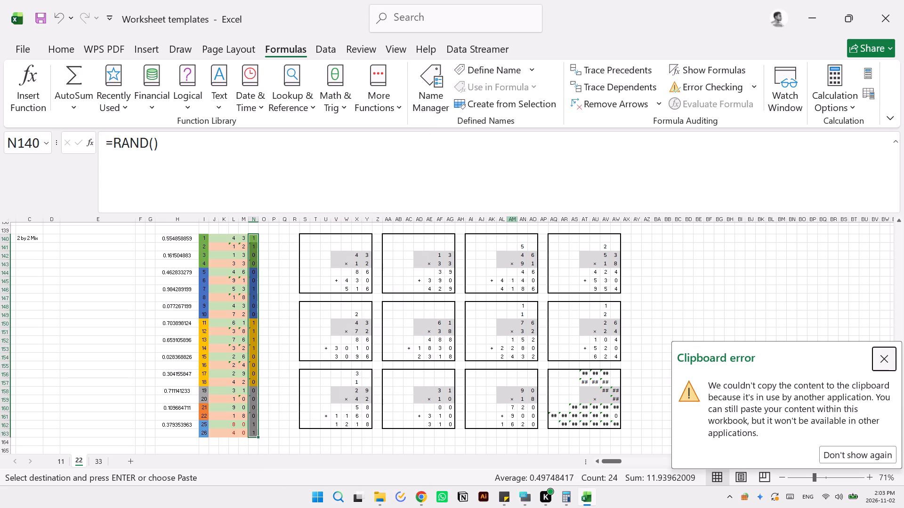
left_click(888, 361)
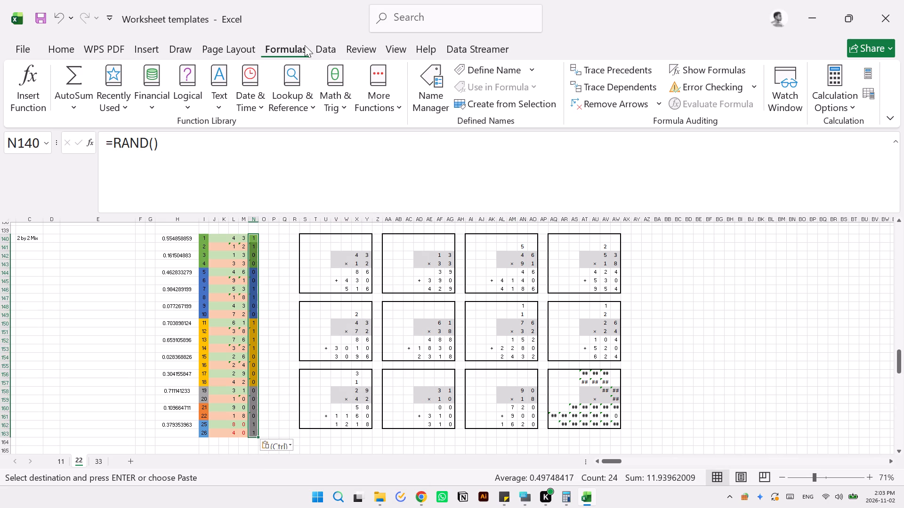
Increase the displayed decimal places of the random numbers in N140:N163 by five.
left_click(321, 49)
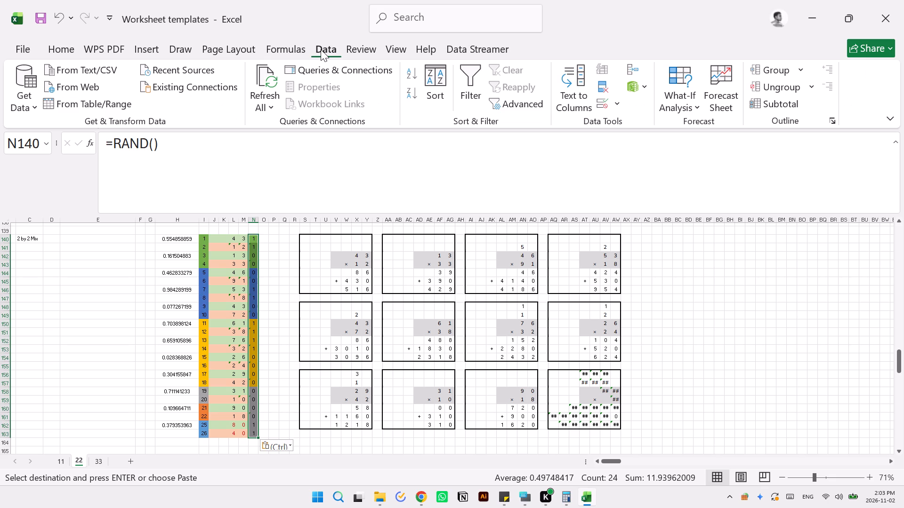
left_click(54, 52)
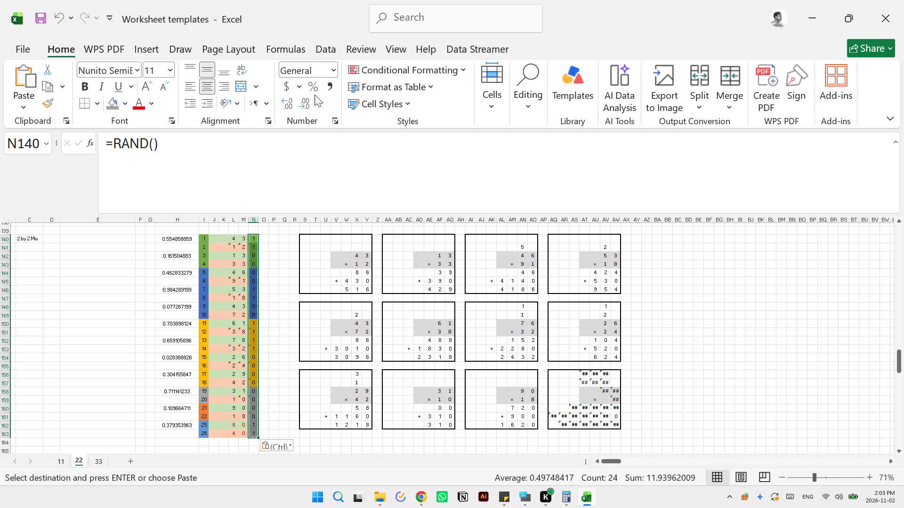
left_click(289, 106)
left_click(289, 106)
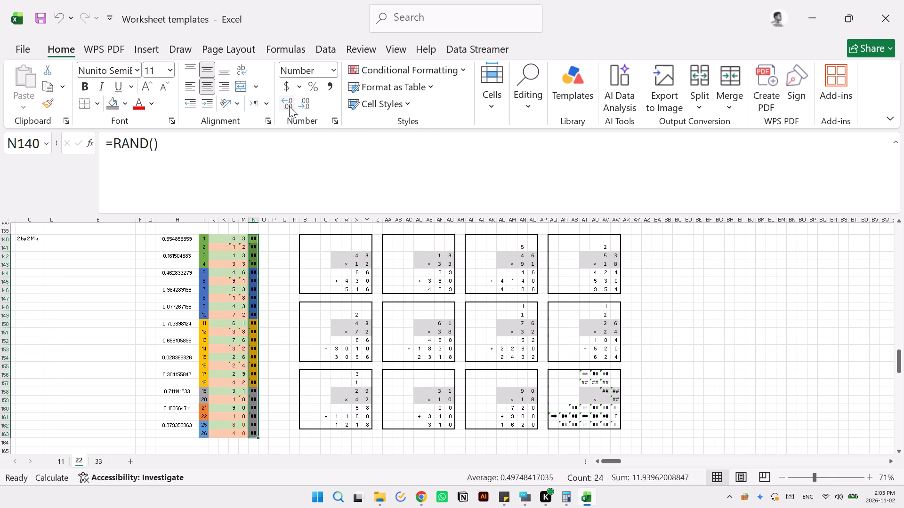
left_click(289, 106)
left_click(289, 106)
left_click(289, 106)
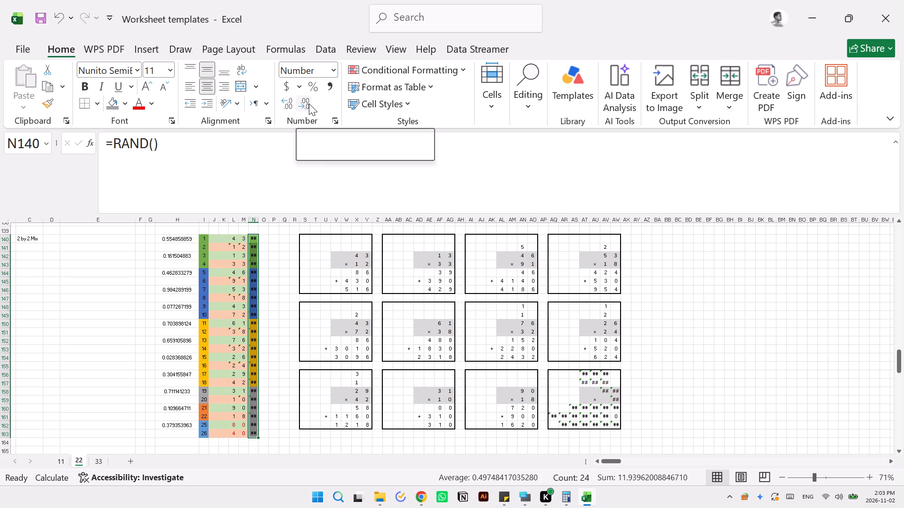
left_click(273, 238)
Reduce the displayed decimal places of the random numbers in N140:N163 by five.
left_click(255, 238)
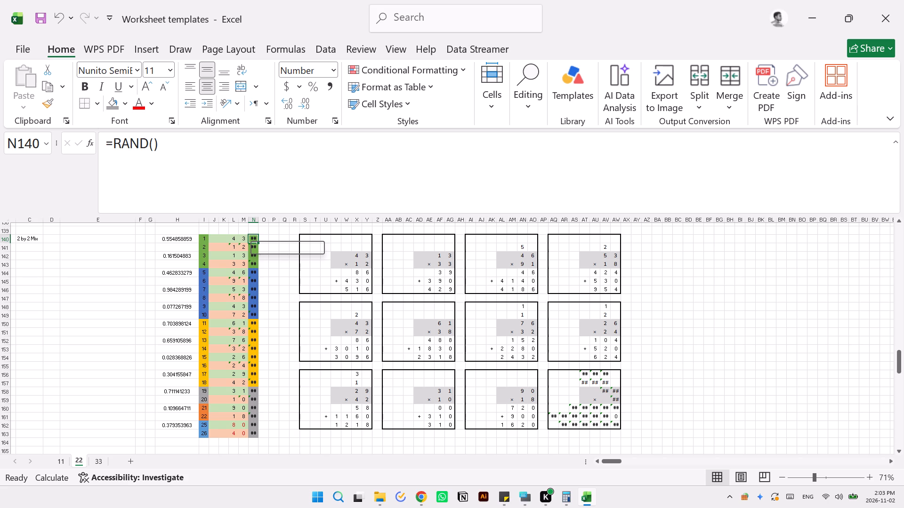
key("shift+Down")
key("shift+Down")
key("shift+Down")
key("shift+Down")
key("shift+Down")
key("shift+Down")
key("shift+Down")
key("shift+Down")
key("shift+Down")
key("shift+Down")
key("shift+Down")
key("shift+Down")
key("shift+Down")
key("shift+Down")
key("shift+Down")
key("shift+Down")
key("shift+Down")
key("shift+Down")
key("shift+Down")
key("shift+Down")
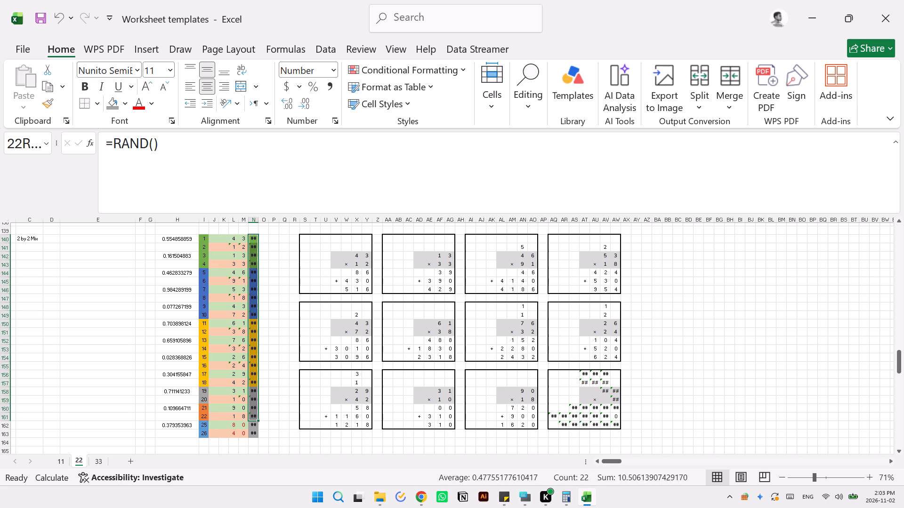
key("shift+Down")
key("shift+Down")
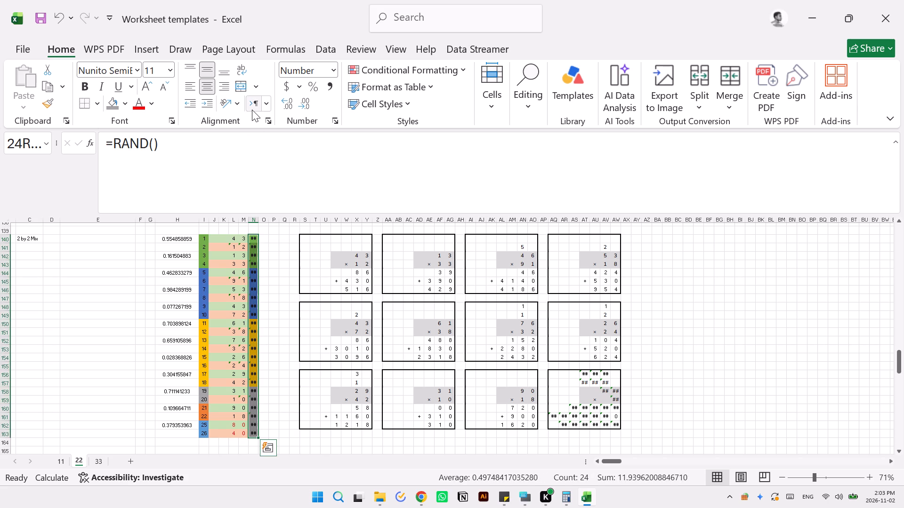
left_click(303, 105)
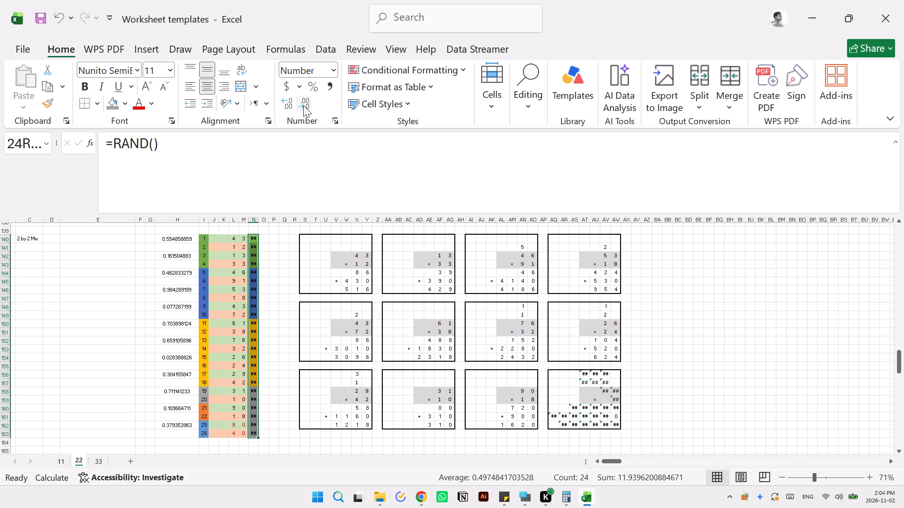
left_click(303, 105)
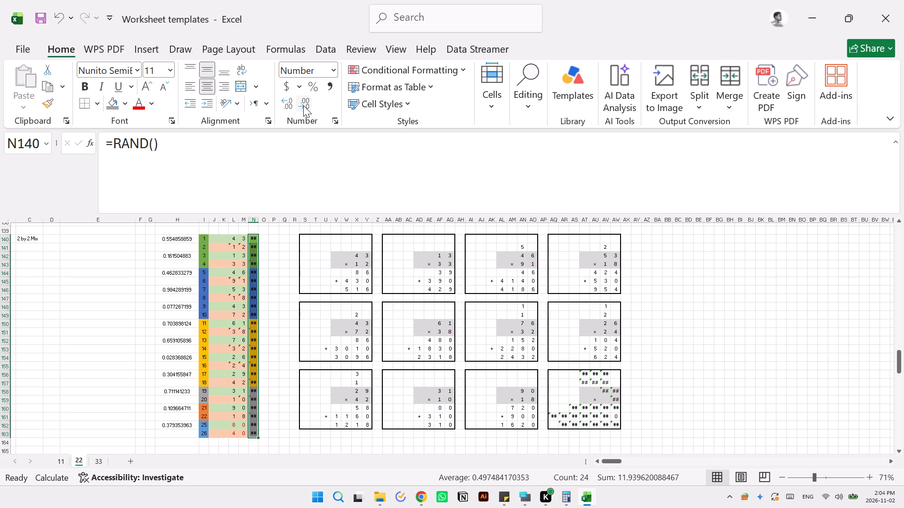
left_click(303, 105)
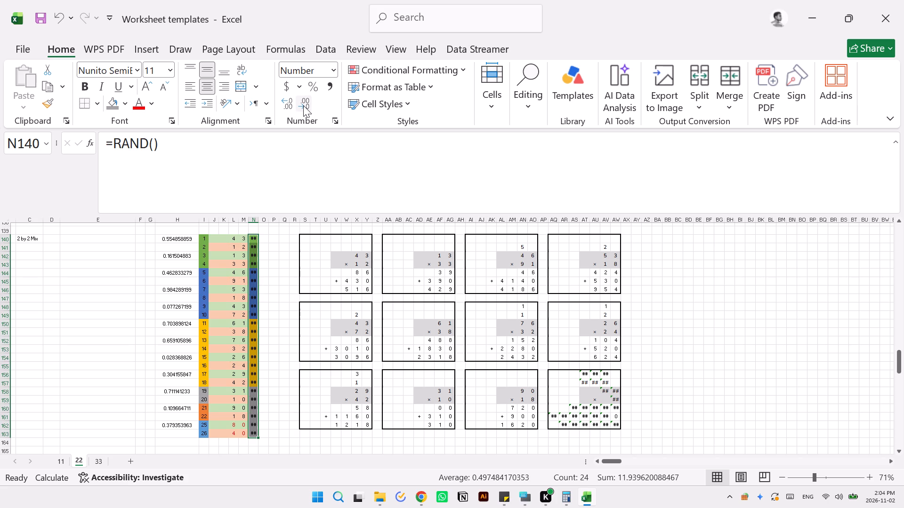
left_click(303, 105)
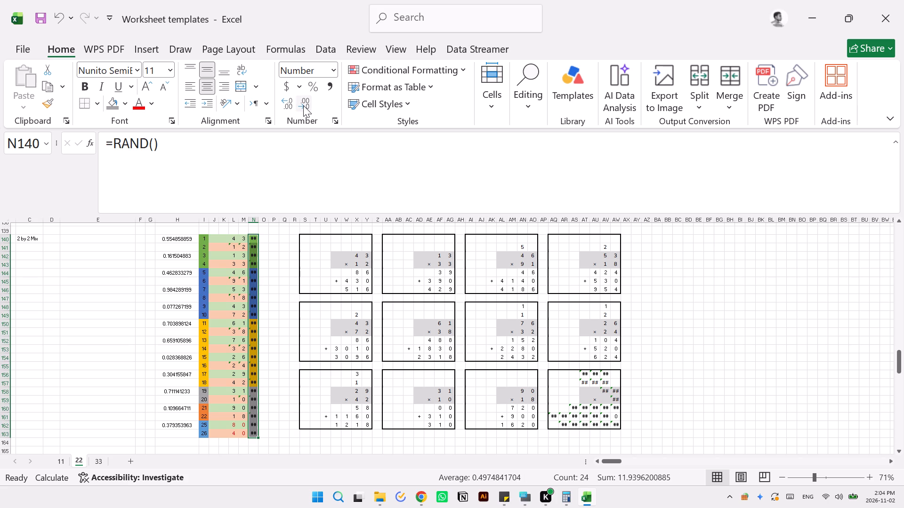
left_click(303, 105)
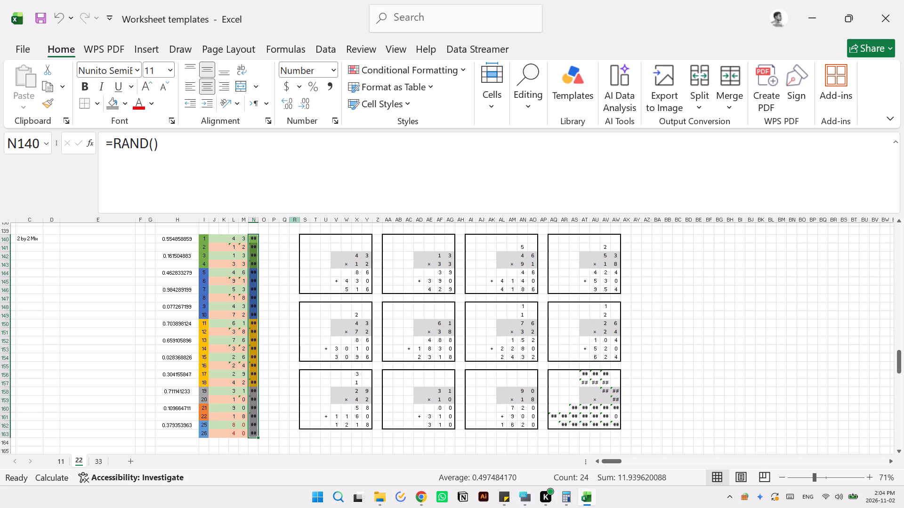
Recalculate the workbook and inspect the digit cells L162:M163 of the 2 by 2 Mix's last problem.
left_click(275, 260)
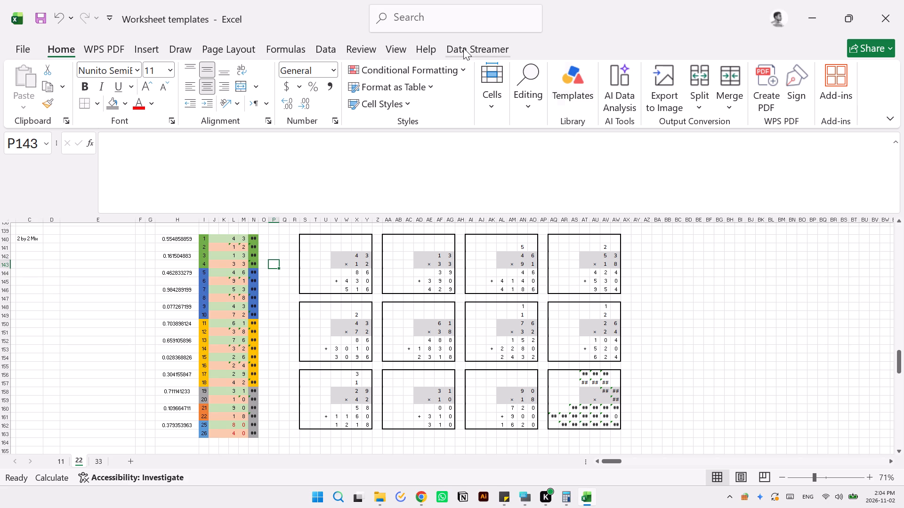
left_click(283, 48)
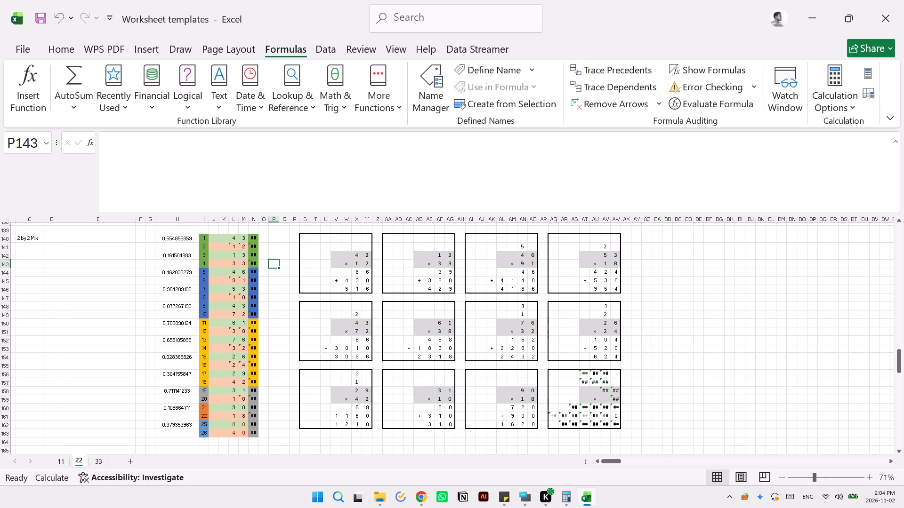
left_click(867, 76)
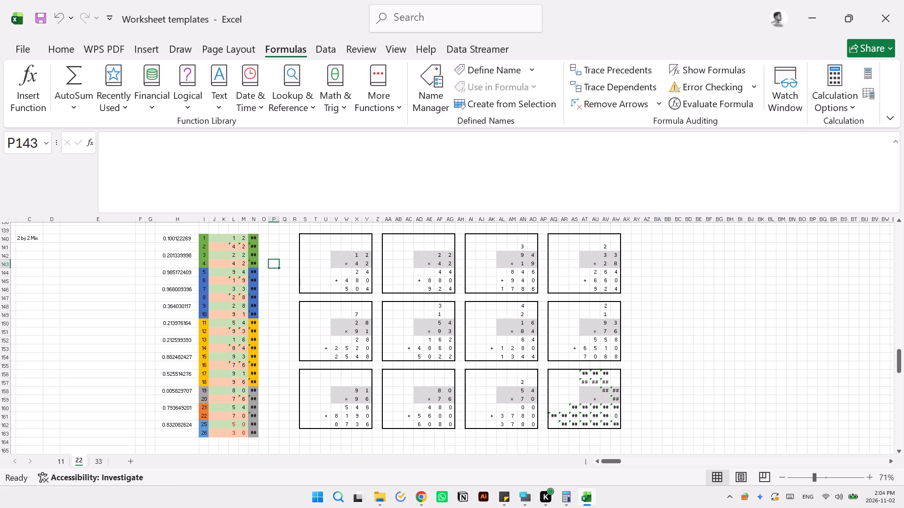
left_click(235, 425)
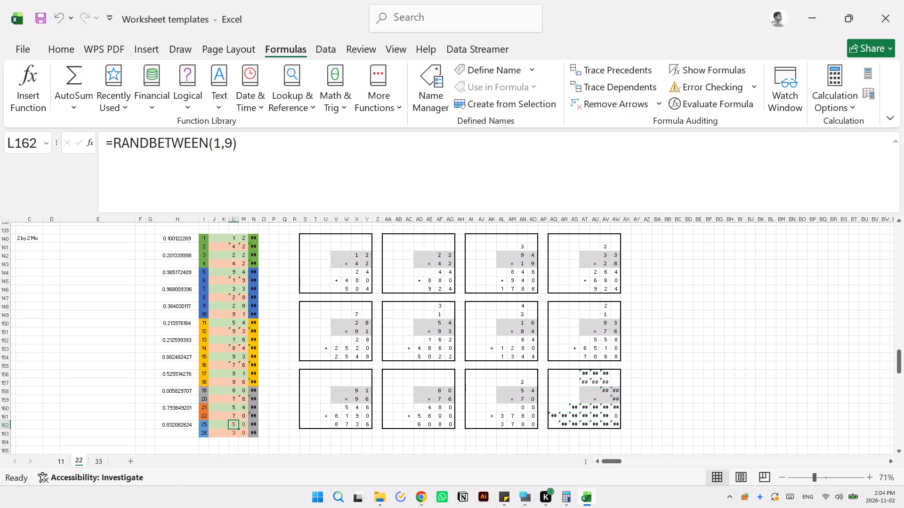
key("Down")
key("Right")
key("Up")
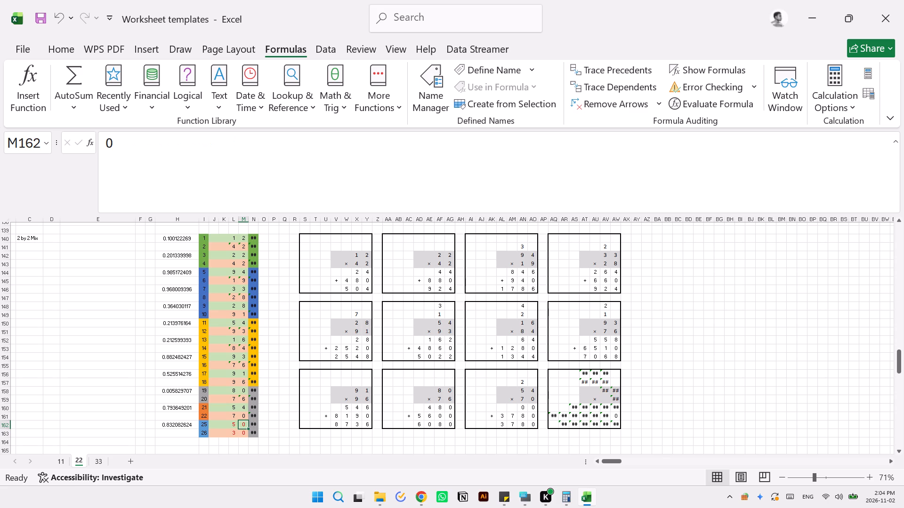
Copy the problem block AQ129:AW135 and paste only its formulas into the last 2 by 2 Mix block starting at AQ156.
scroll(512, 318, "up", 3)
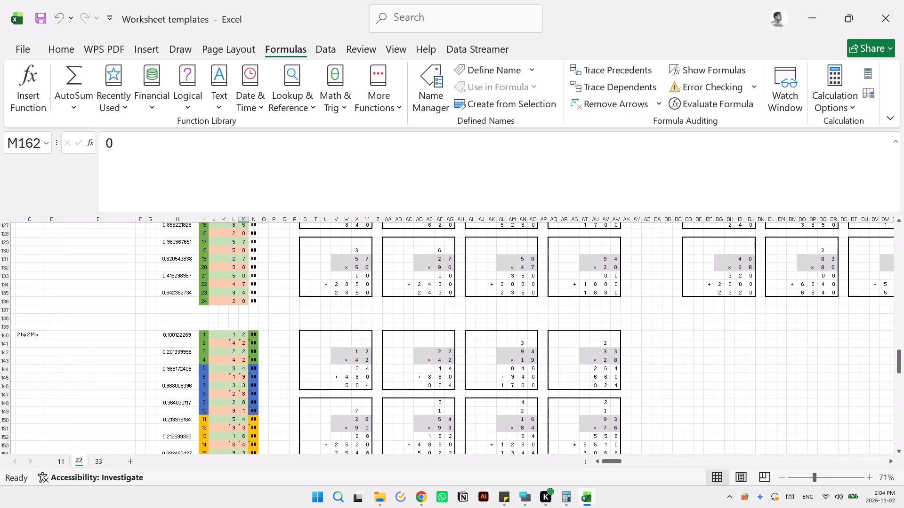
scroll(512, 318, "up", 1)
left_click_drag(552, 241, 609, 296)
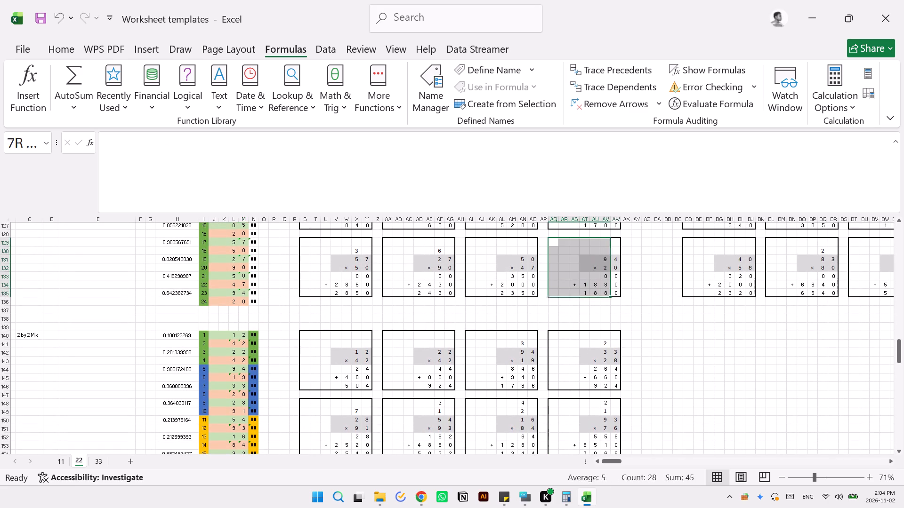
left_click_drag(609, 296, 617, 291)
key("ctrl+c")
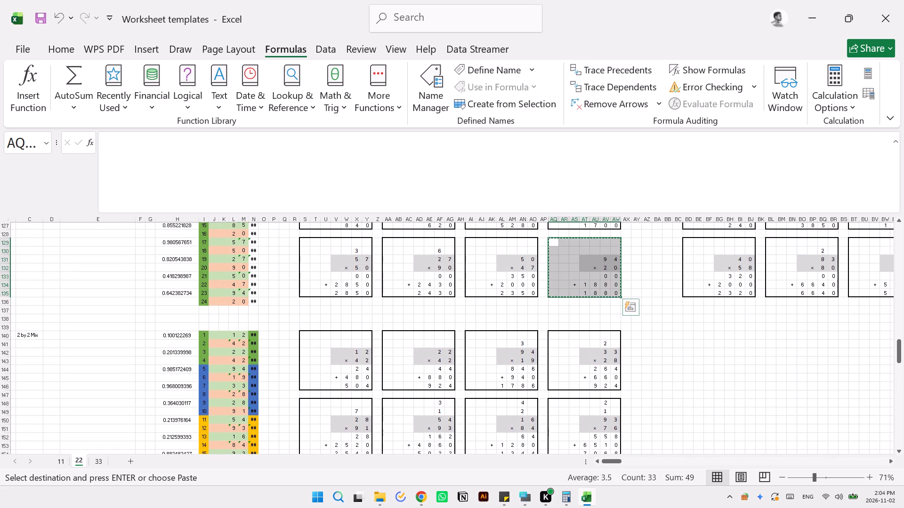
scroll(546, 354, "down", 1)
left_click(557, 356)
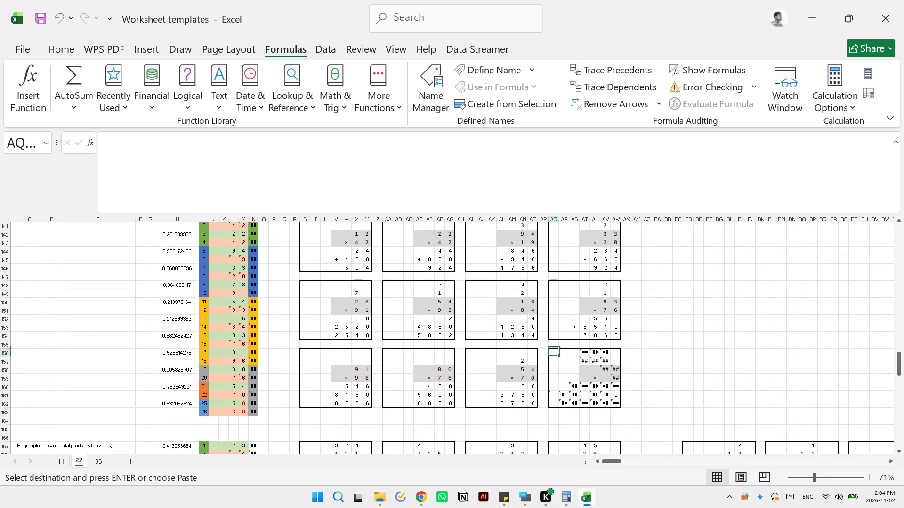
right_click(554, 354)
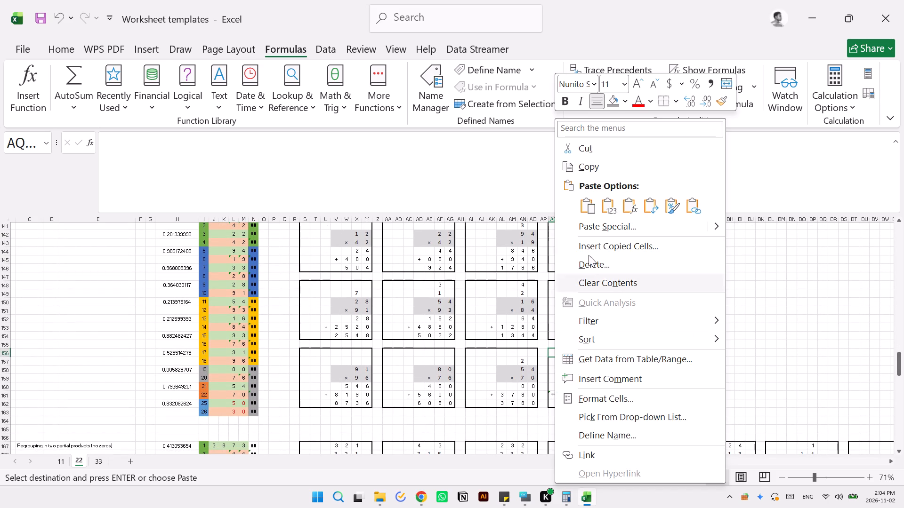
left_click(629, 208)
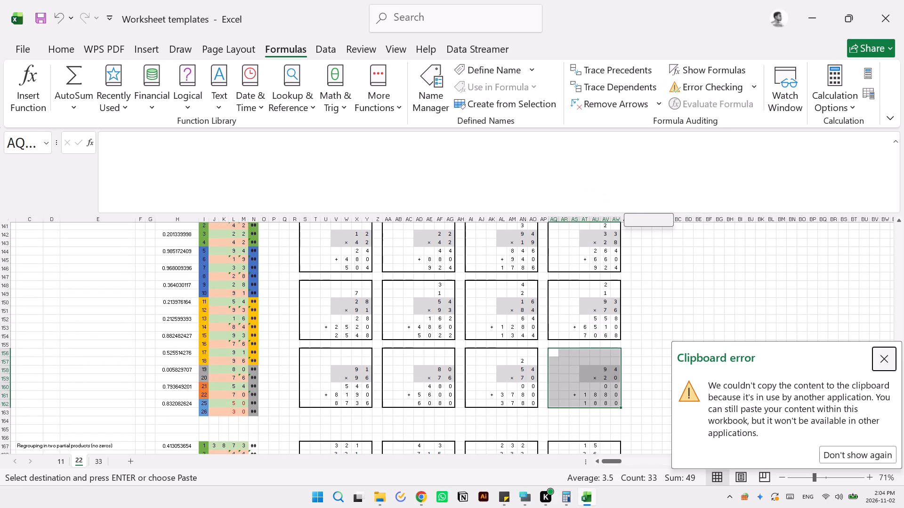
Recalculate the workbook three times to regenerate the 2 by 2 Mix problems.
left_click(867, 73)
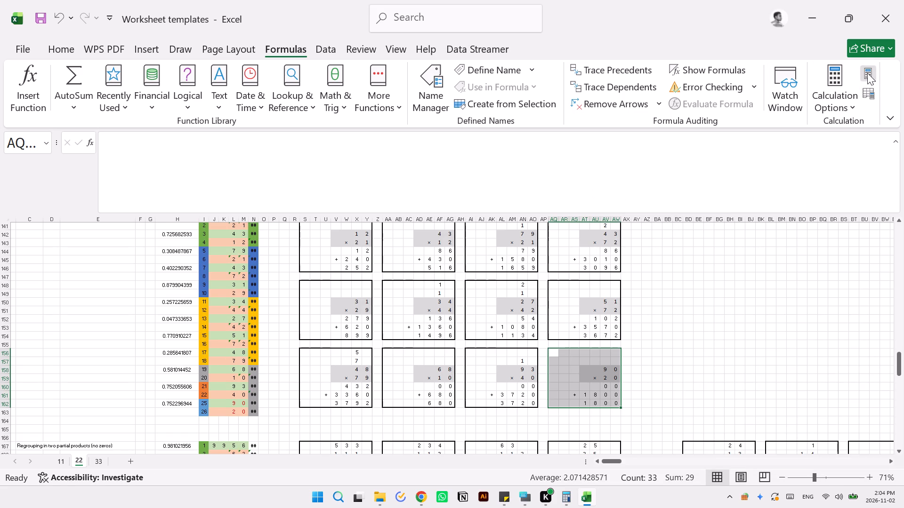
left_click(867, 73)
scroll(739, 325, "up", 1)
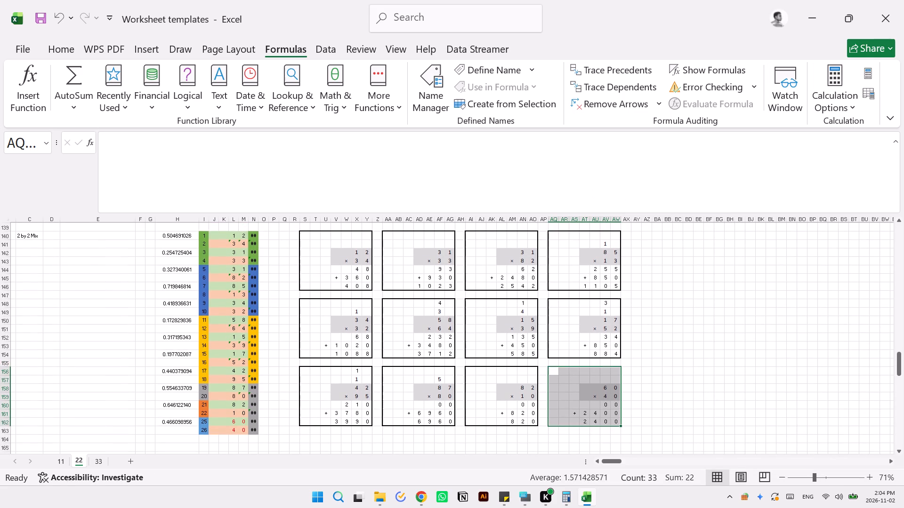
left_click(869, 72)
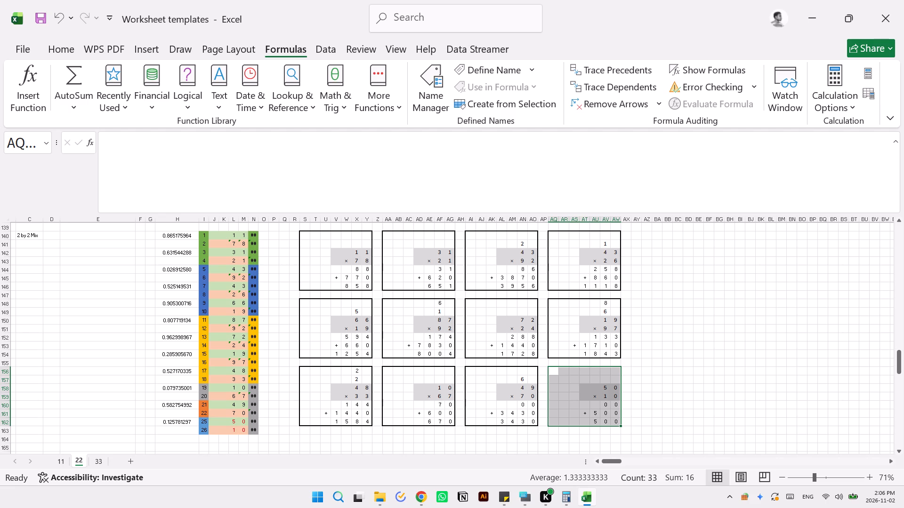
Switch back to Excel and look over sheet 22's problem grids around and below the 2 by 2 Mix.
scroll(448, 344, "down", 2)
scroll(448, 344, "up", 1)
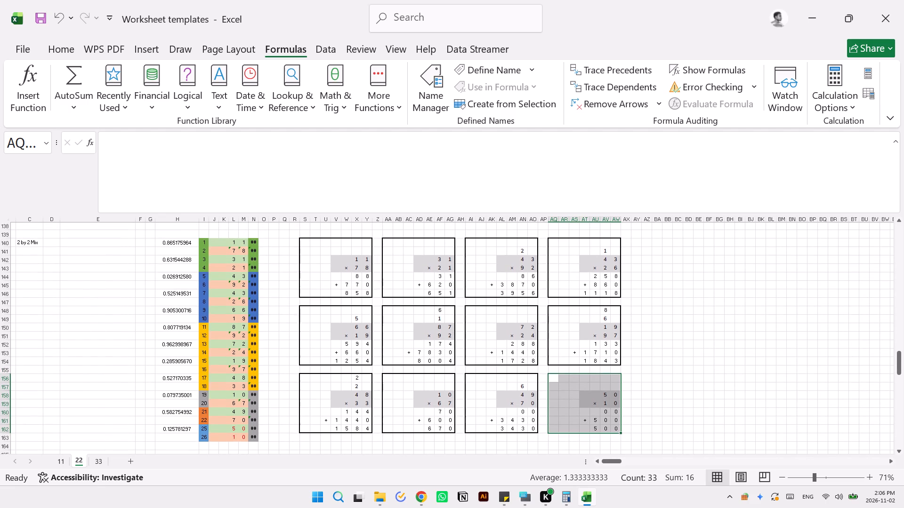
scroll(448, 344, "up", 1)
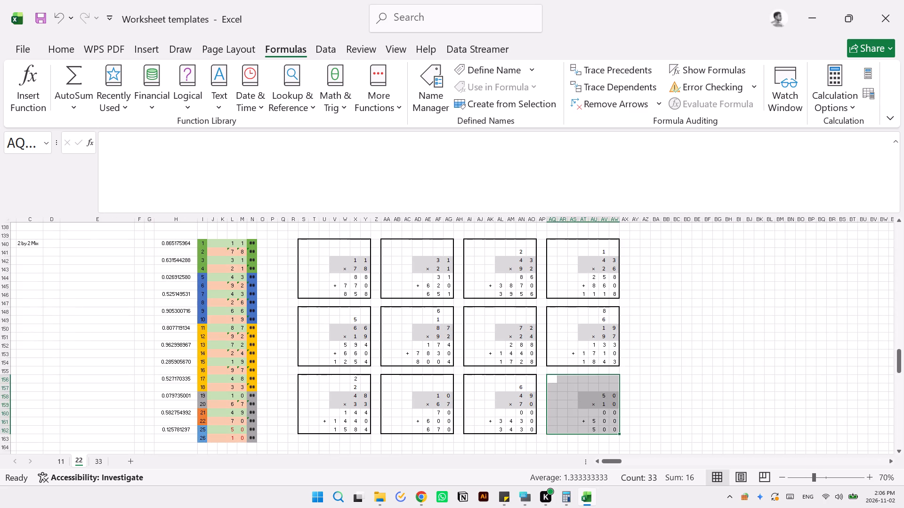
scroll(269, 376, "left", 1)
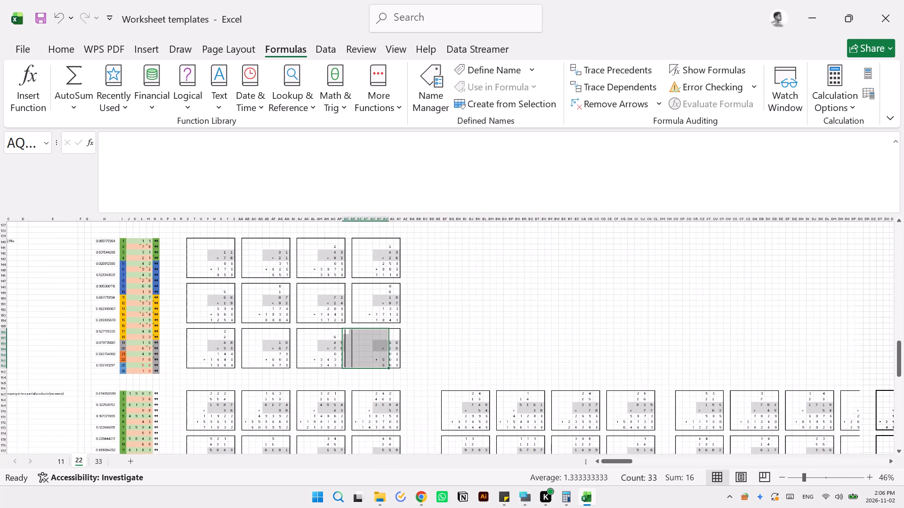
scroll(269, 376, "left", 2)
scroll(269, 376, "up", 2)
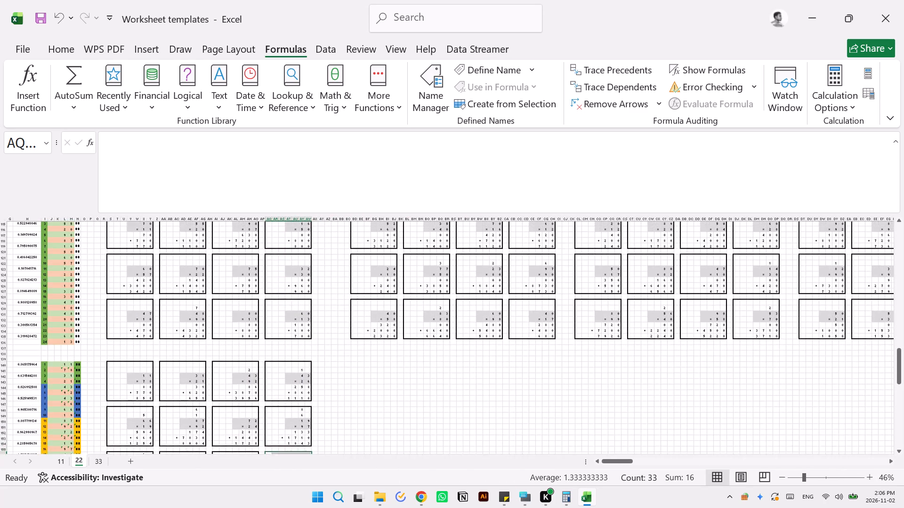
scroll(269, 376, "up", 1)
scroll(269, 376, "down", 4)
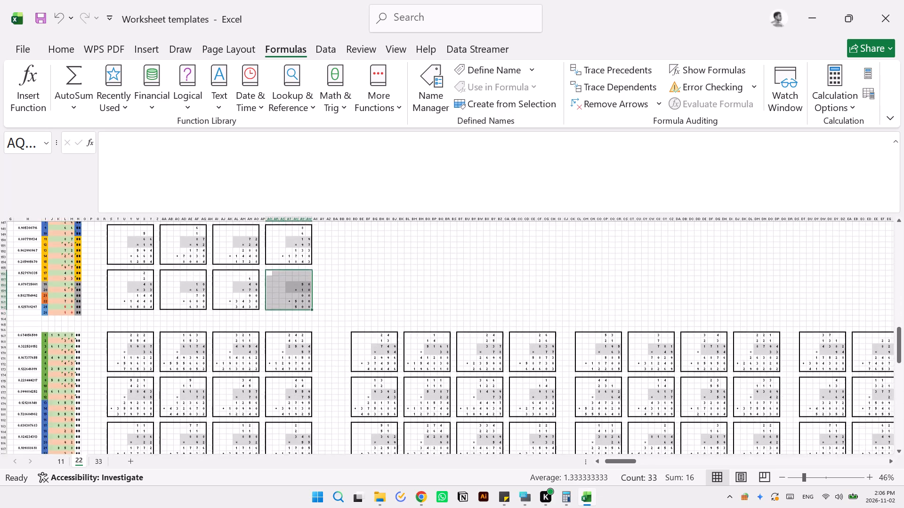
scroll(269, 376, "down", 6)
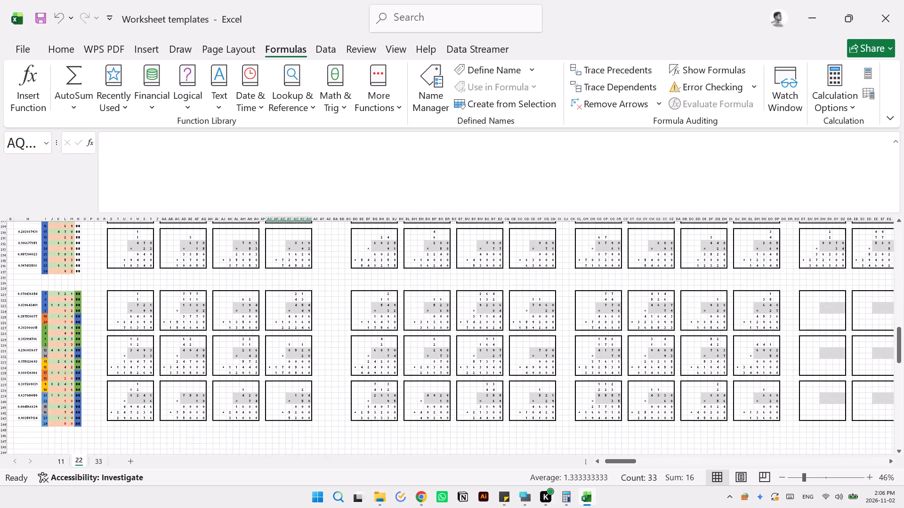
scroll(269, 376, "down", 2)
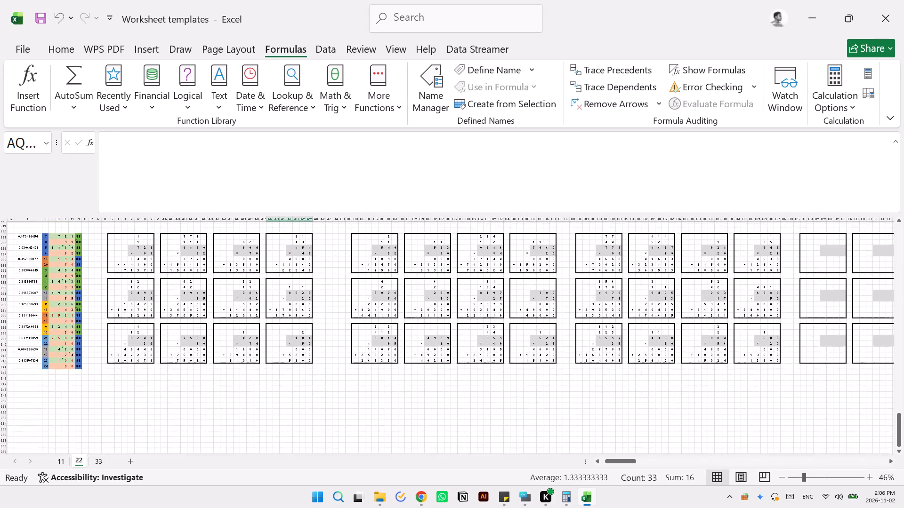
Copy the three-row, four-column grid of problem boxes at BD167:CH189, beside the row of grids under the 2 by 2 Mix.
scroll(269, 376, "up", 4)
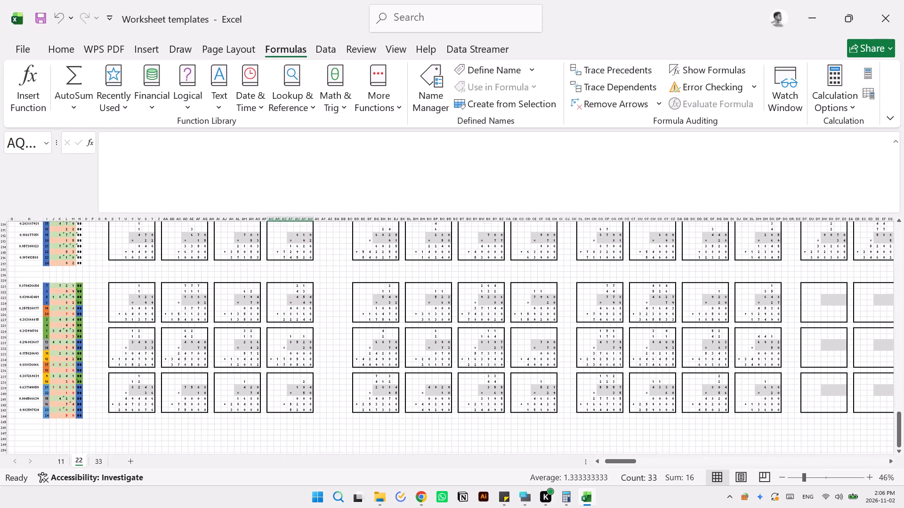
scroll(269, 376, "up", 1)
scroll(400, 339, "up", 3)
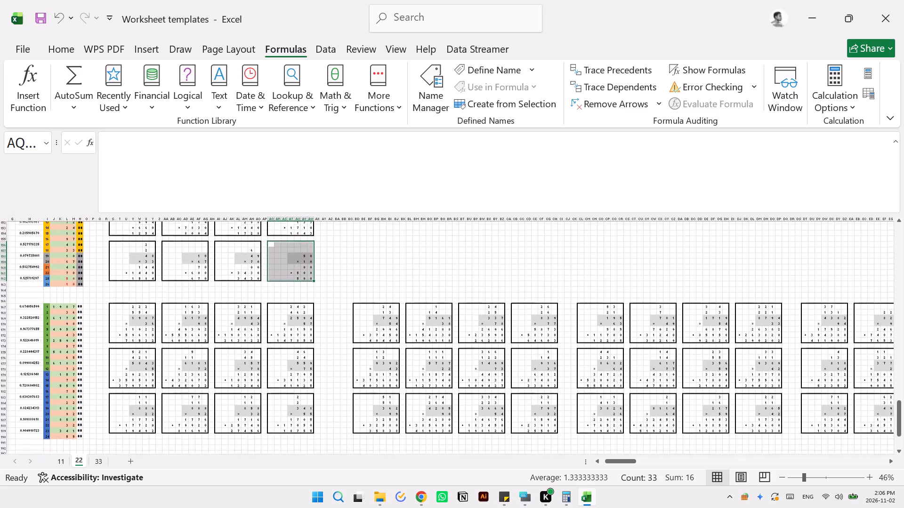
scroll(400, 339, "up", 1)
left_click_drag(356, 314, 404, 381)
key("shift+Right")
key("shift+Right")
key("shift+Right")
key("shift+Right")
key("shift+Right")
key("shift+Right")
key("shift+Right")
key("shift+Right")
key("shift+Right")
key("shift+Right")
key("shift+Right")
key("shift+Right")
key("shift+Right")
key("shift+Right")
key("shift+Right")
key("shift+Right")
key("shift+Right")
key("shift+Right")
key("shift+Right")
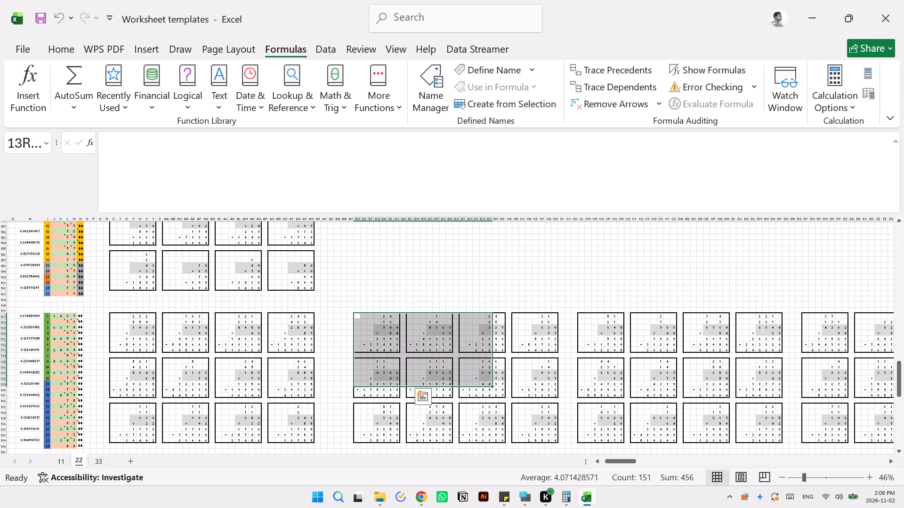
key("shift+Right")
key("shift+Right")
key("shift+Right")
key("shift+Right")
key("shift+Down")
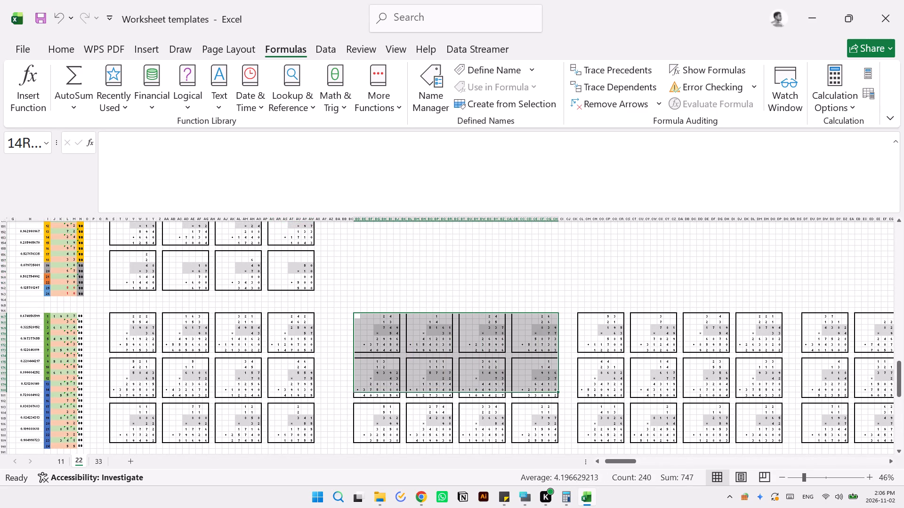
key("shift+Down")
key("shift+Down")
key("shift+Down")
key("shift+Down")
key("shift+Down")
key("shift+Down")
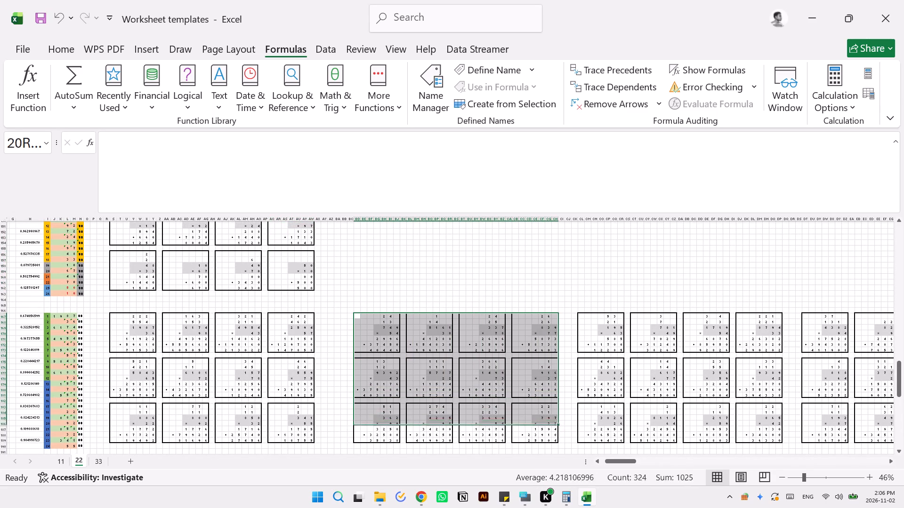
key("shift+Down")
key("shift+Down")
key("shift+Down")
key("ctrl+c")
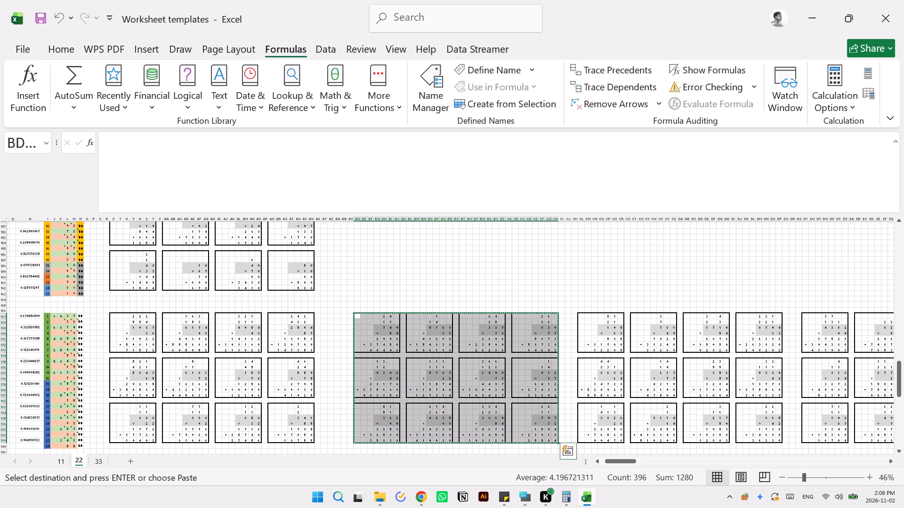
Paste only the formats of the copied grid at BD140, beside the 2 by 2 Mix problem blocks.
scroll(359, 351, "up", 1)
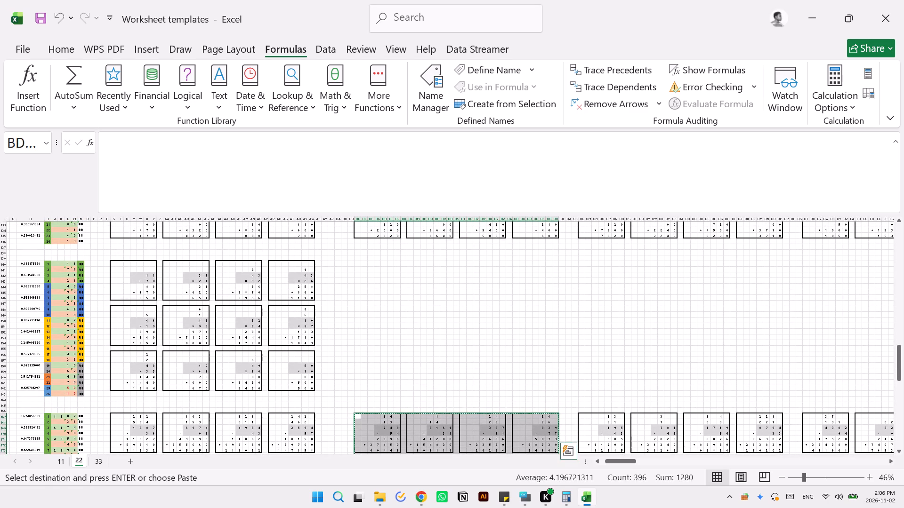
left_click(358, 265)
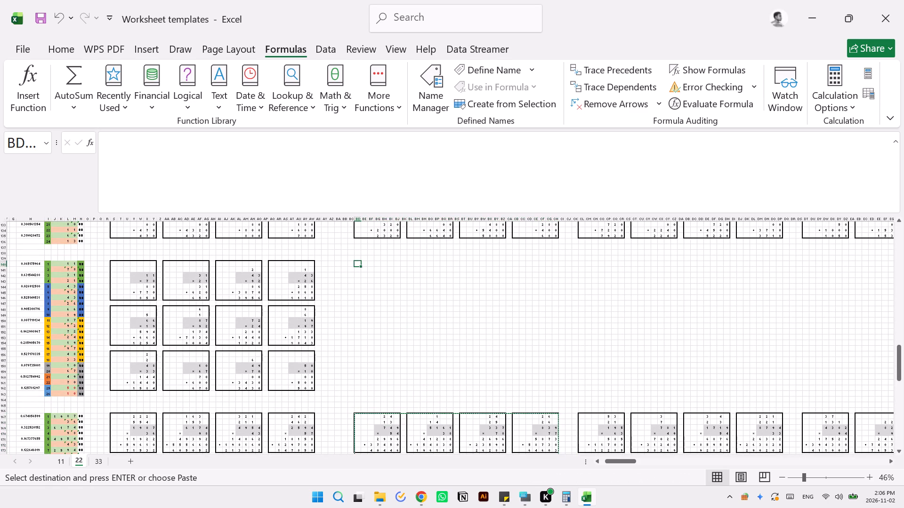
right_click(357, 264)
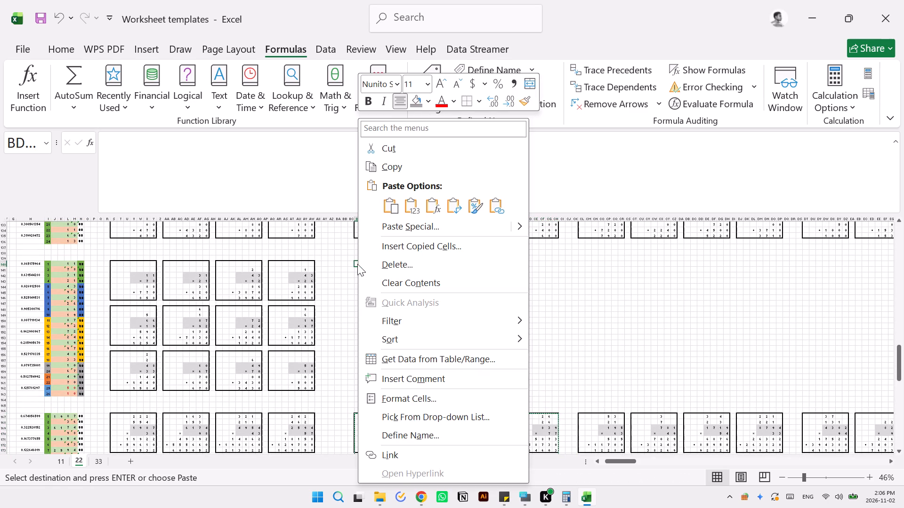
left_click(390, 227)
left_click(318, 206)
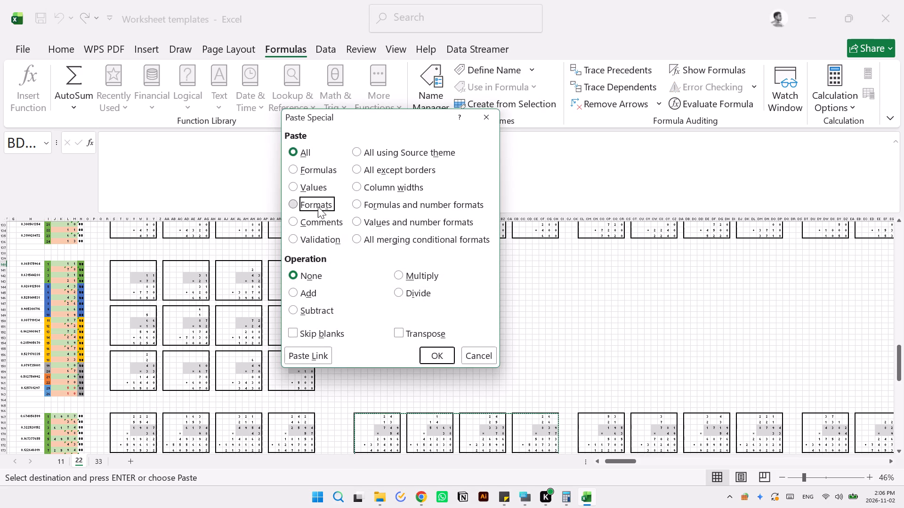
left_click(432, 357)
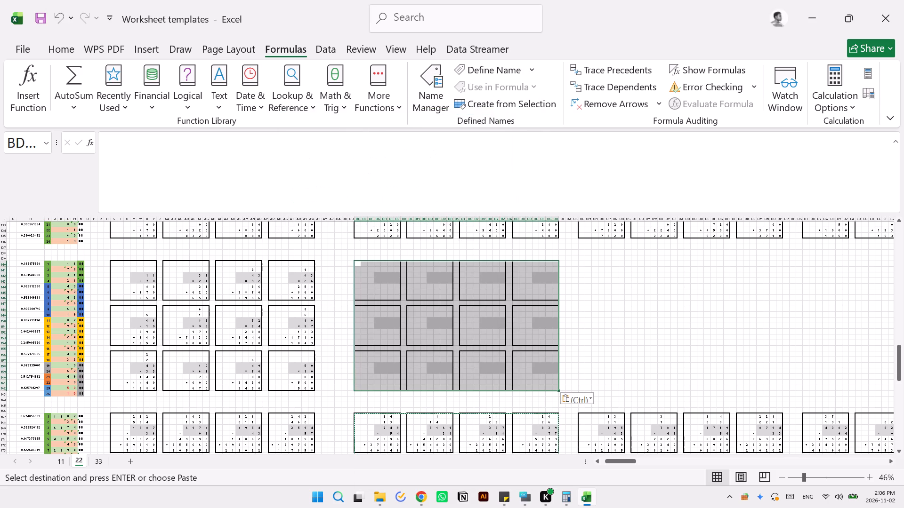
Paste only the copied grid's formats at CL140 to make the third box grid in the 2 by 2 Mix row.
scroll(432, 357, "left", 2)
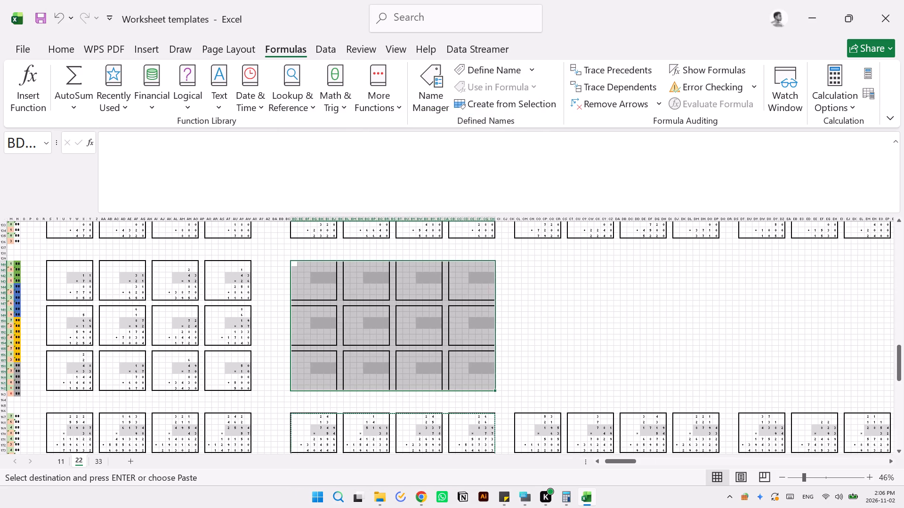
scroll(432, 357, "left", 2)
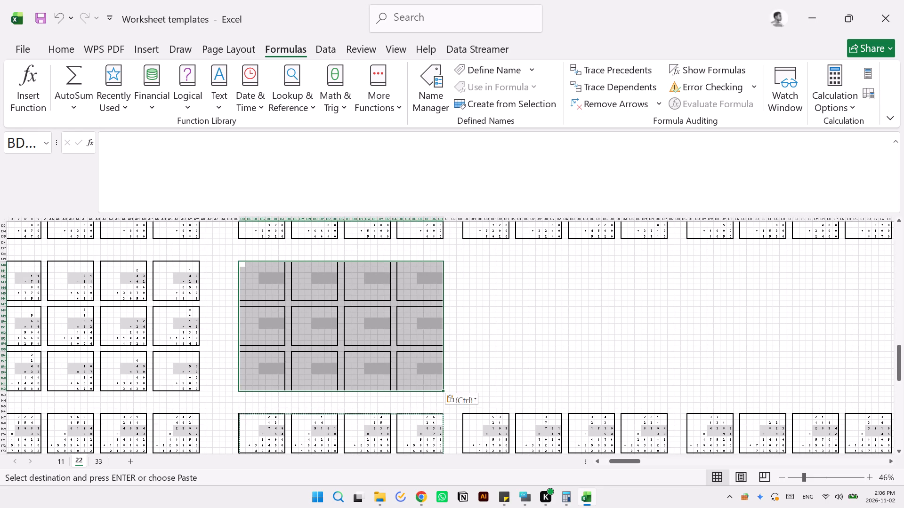
left_click(465, 265)
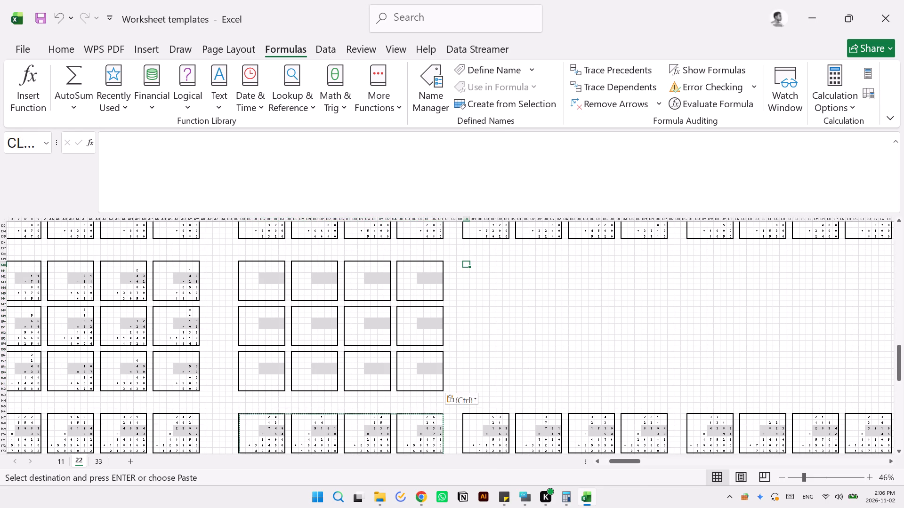
right_click(467, 263)
left_click(505, 227)
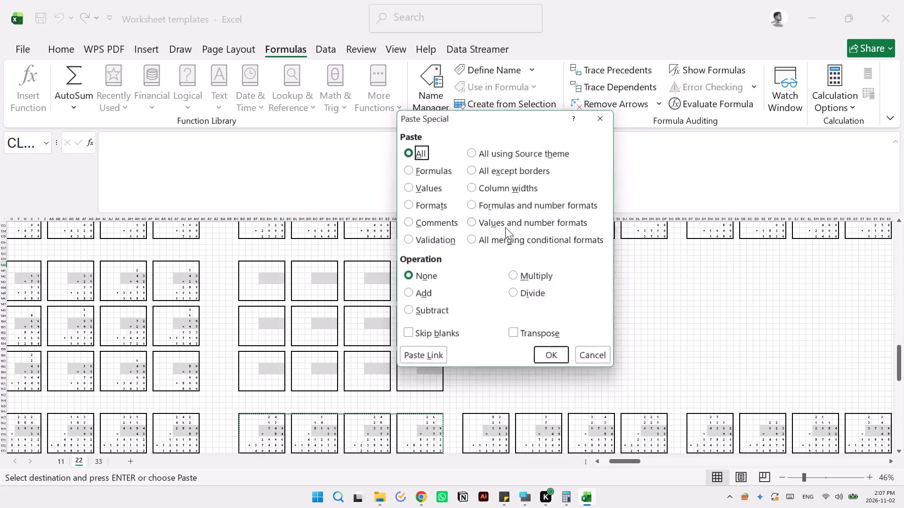
left_click(434, 208)
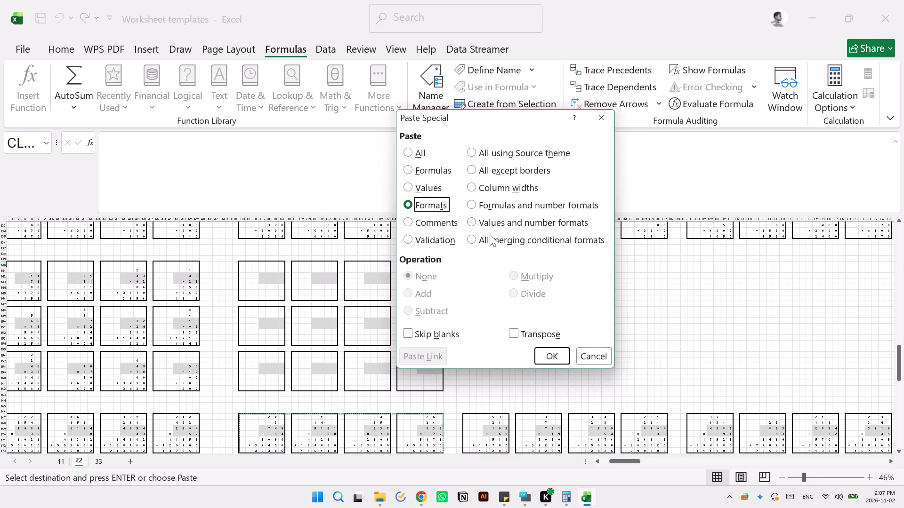
left_click(552, 354)
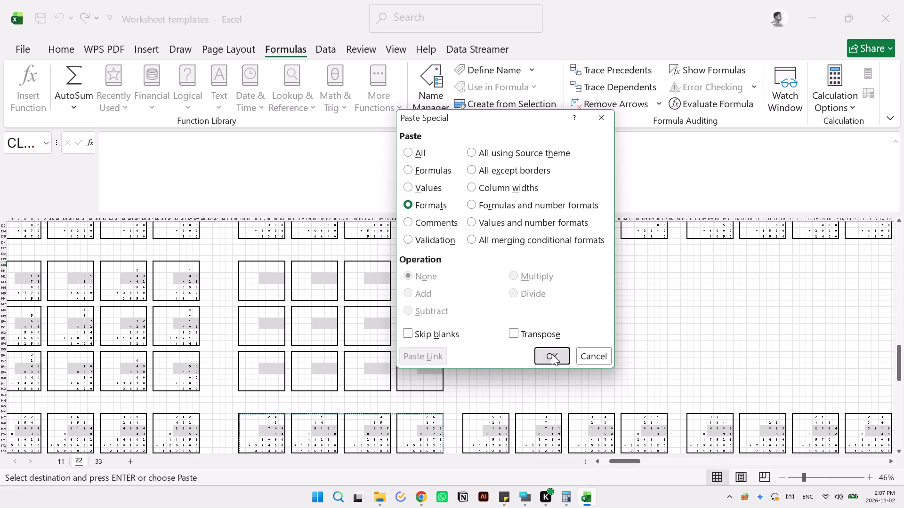
Paste only the copied grid's formats at DT140 to make the fourth box grid in the 2 by 2 Mix row.
scroll(552, 354, "left", 4)
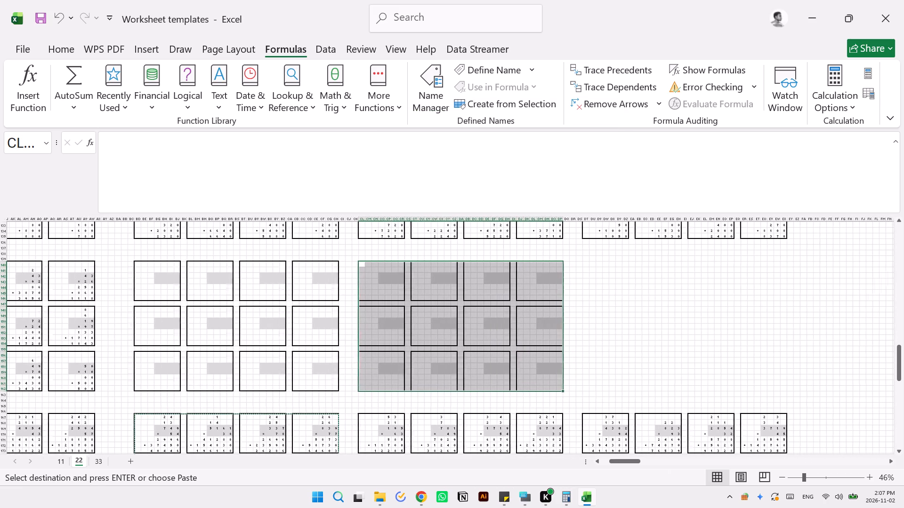
scroll(552, 354, "left", 3)
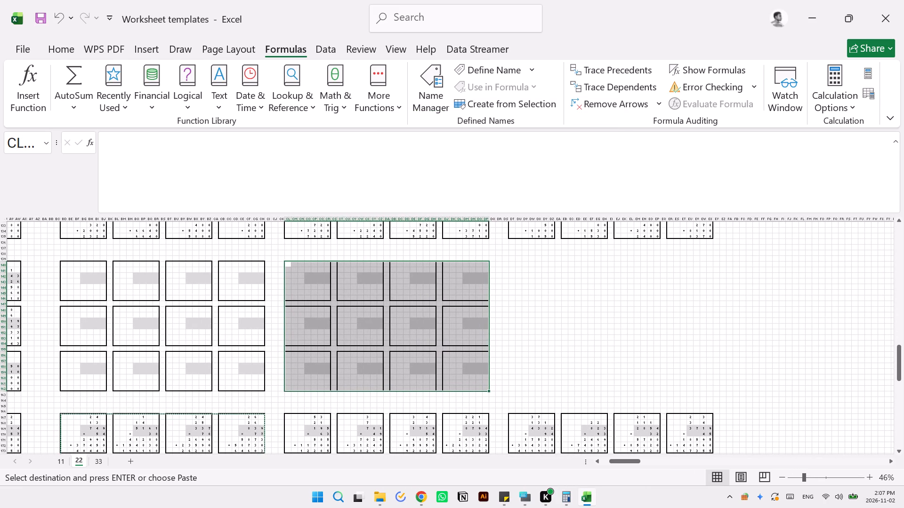
left_click(512, 265)
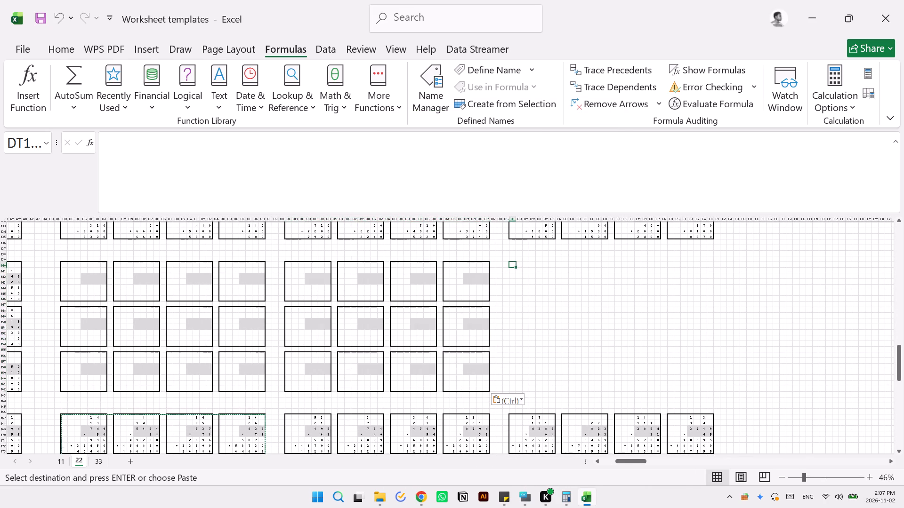
right_click(512, 265)
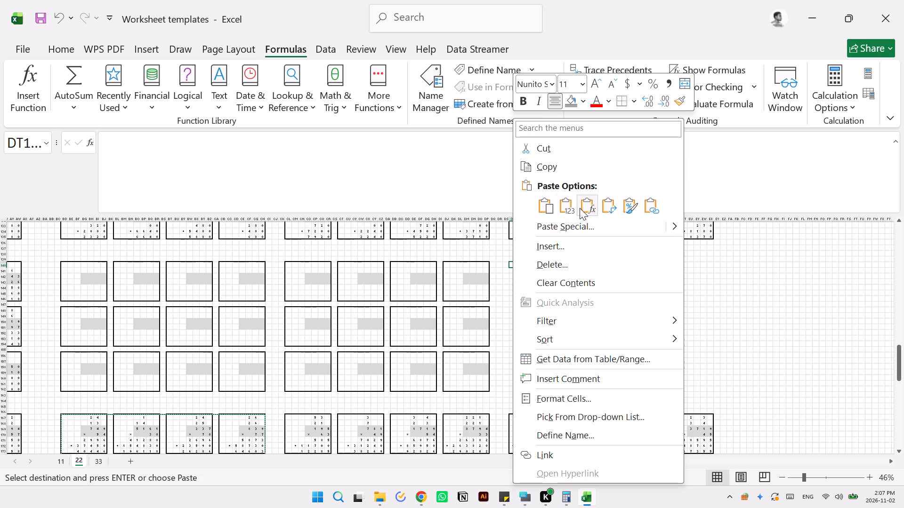
left_click(538, 225)
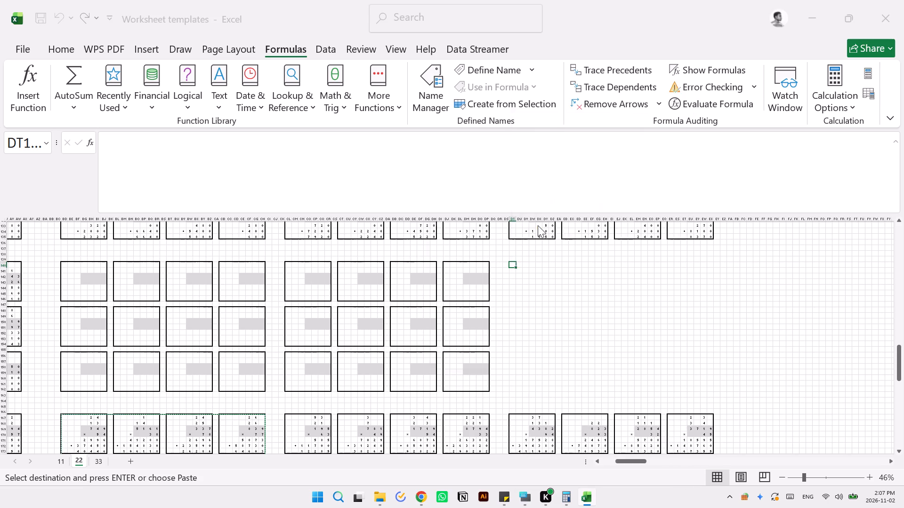
left_click(460, 201)
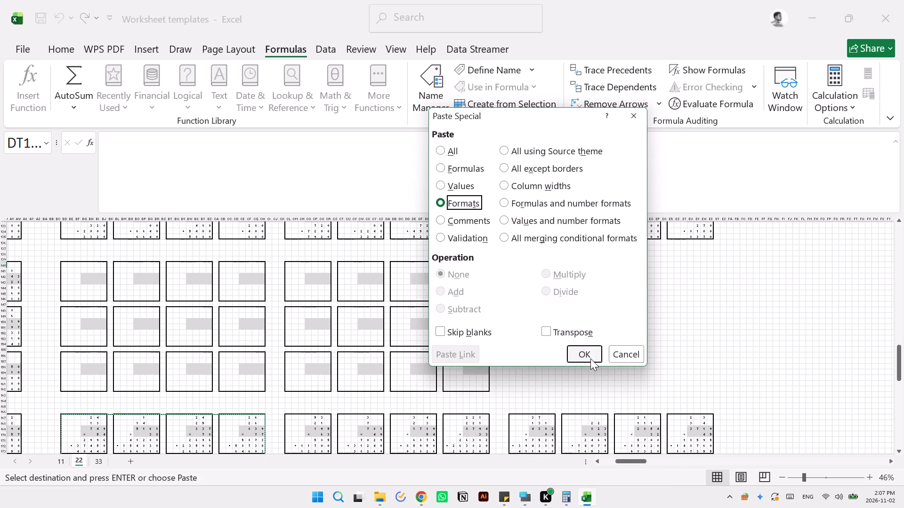
left_click(590, 358)
Paste only the copied grid's formats at FB140 to make the fifth box grid in the 2 by 2 Mix row.
scroll(590, 358, "left", 2)
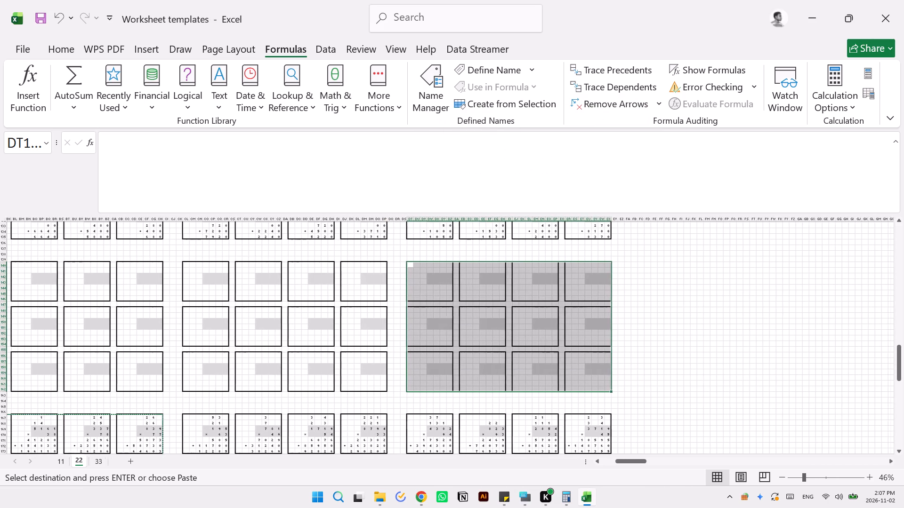
scroll(590, 358, "left", 2)
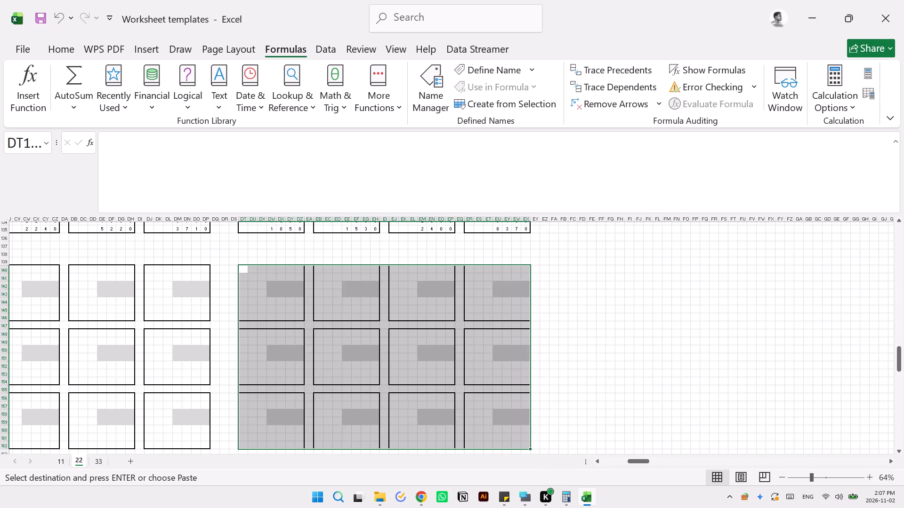
left_click(565, 269)
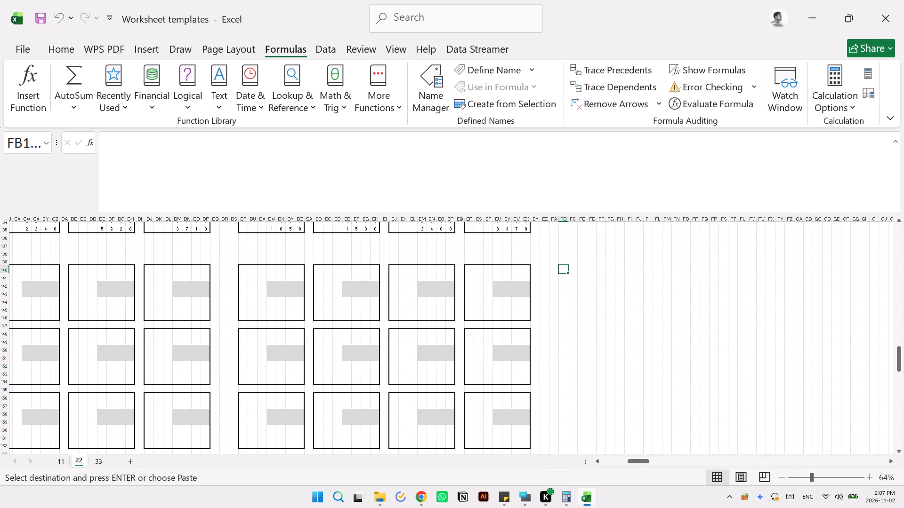
right_click(565, 270)
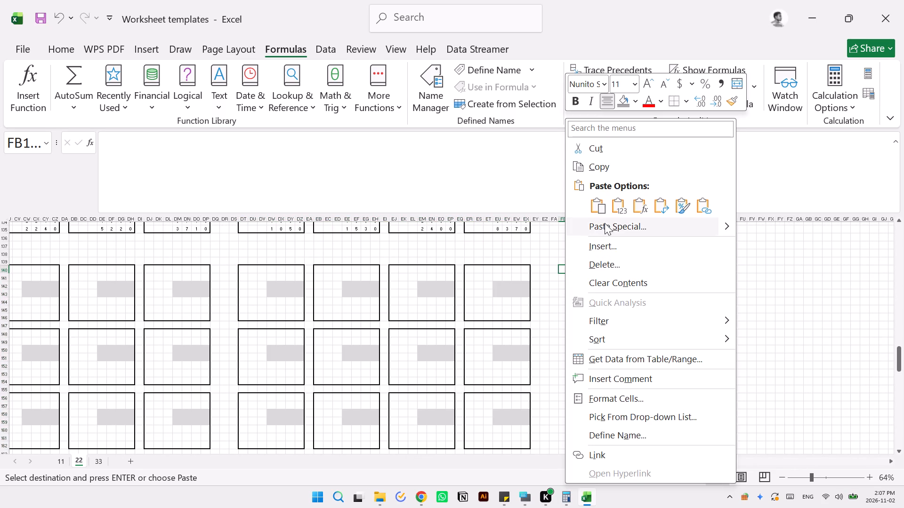
left_click(614, 224)
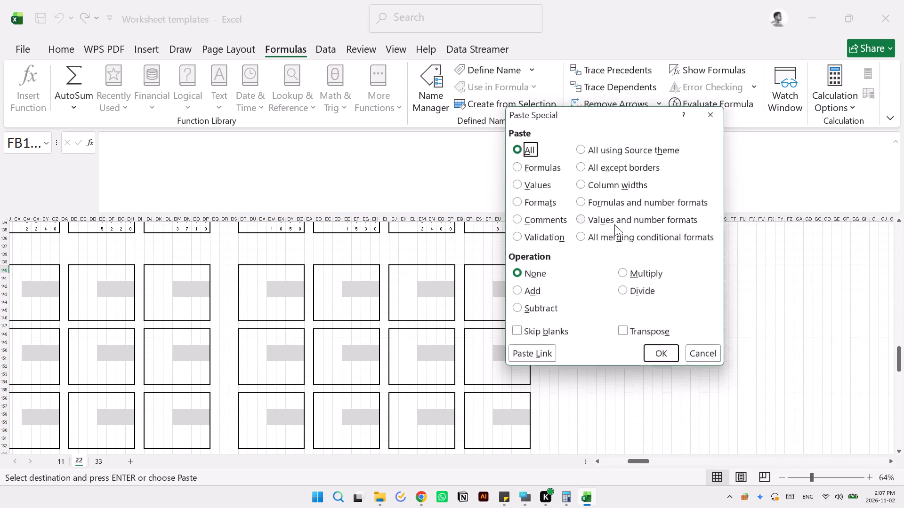
left_click(533, 202)
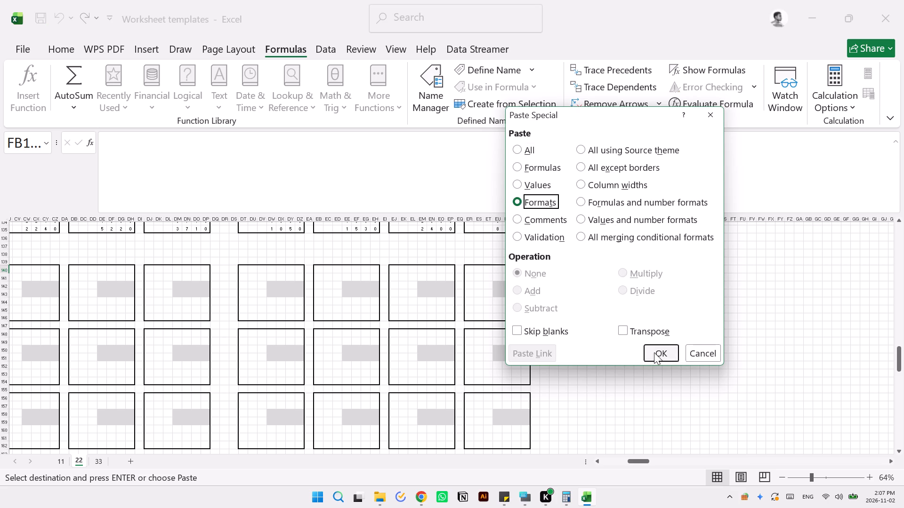
left_click(654, 352)
Paste only the copied grid's formats at GJ140 to make the sixth box grid in the 2 by 2 Mix row.
scroll(654, 352, "left", 4)
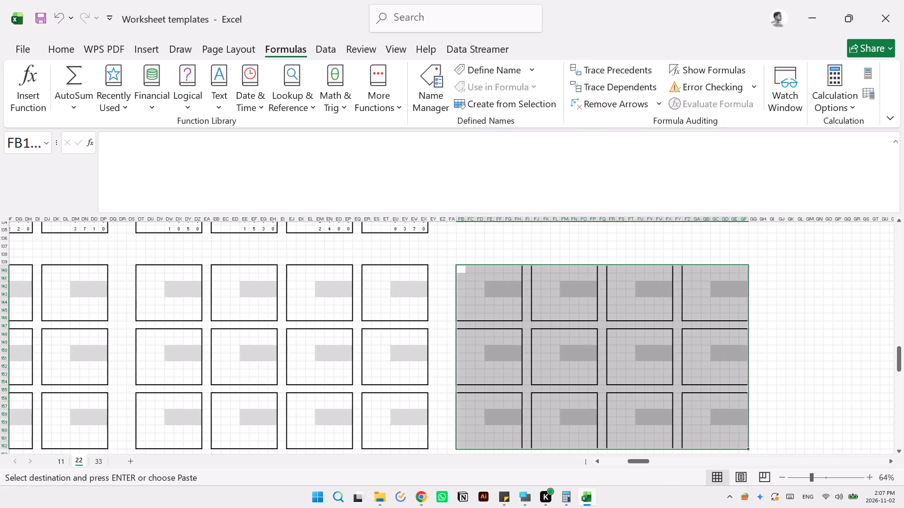
scroll(654, 352, "left", 3)
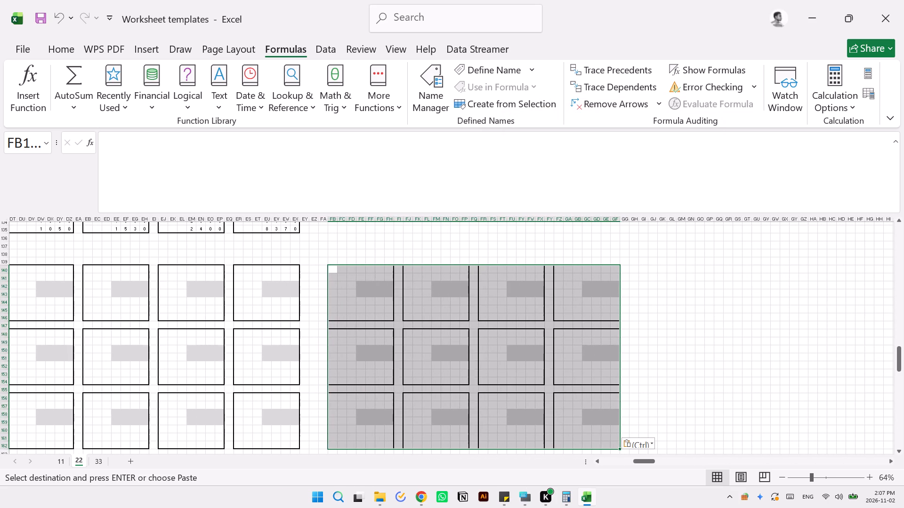
left_click(653, 268)
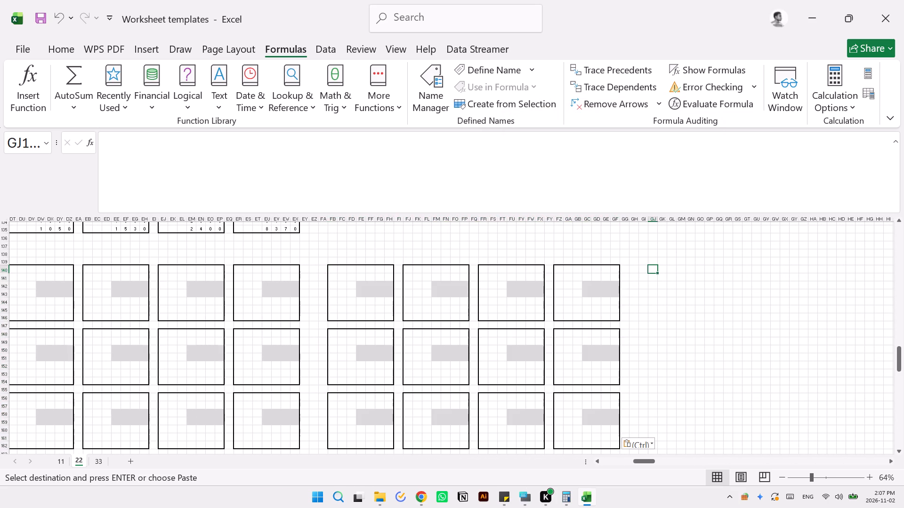
right_click(653, 270)
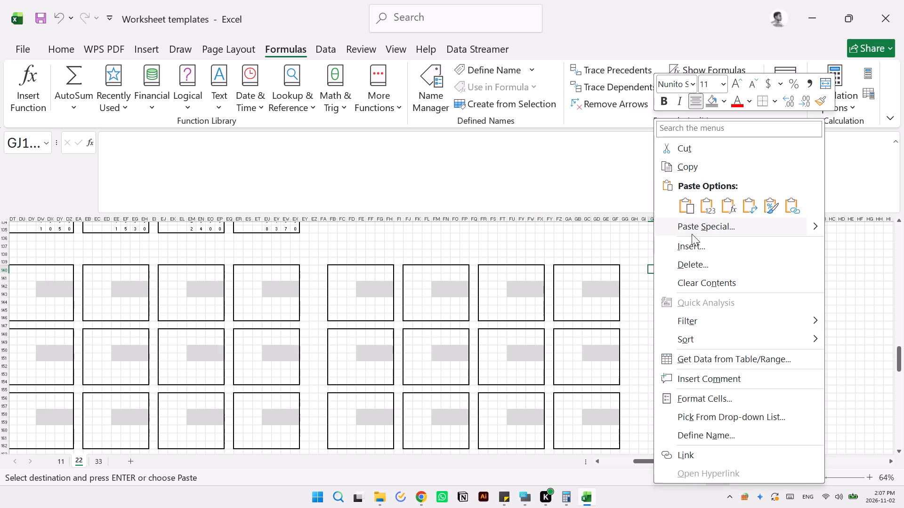
left_click(694, 230)
left_click(621, 208)
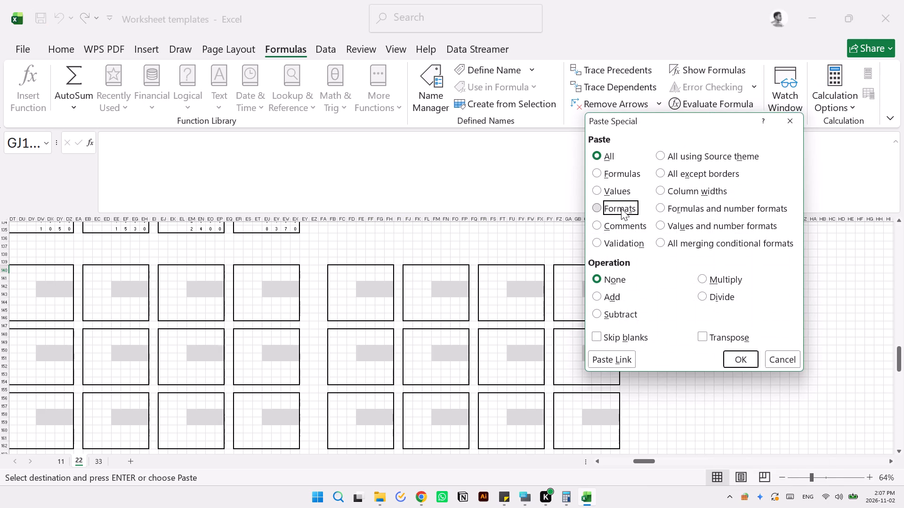
left_click(737, 358)
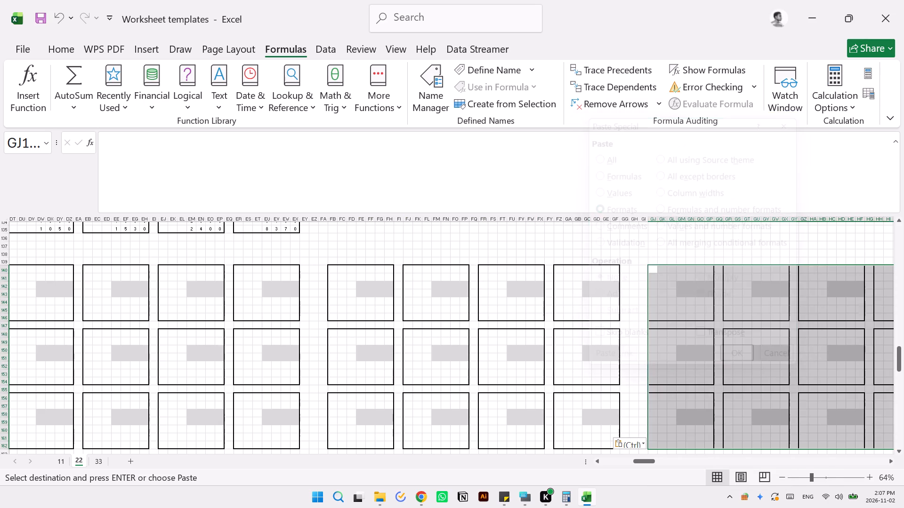
Paste only the copied grid's formats at HR140 to make the seventh box grid in the 2 by 2 Mix row.
scroll(737, 358, "left", 5)
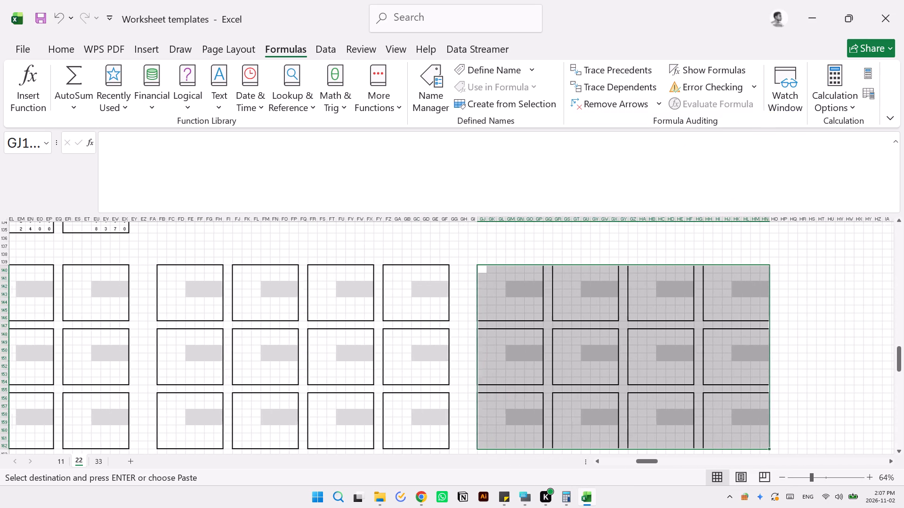
scroll(737, 358, "left", 4)
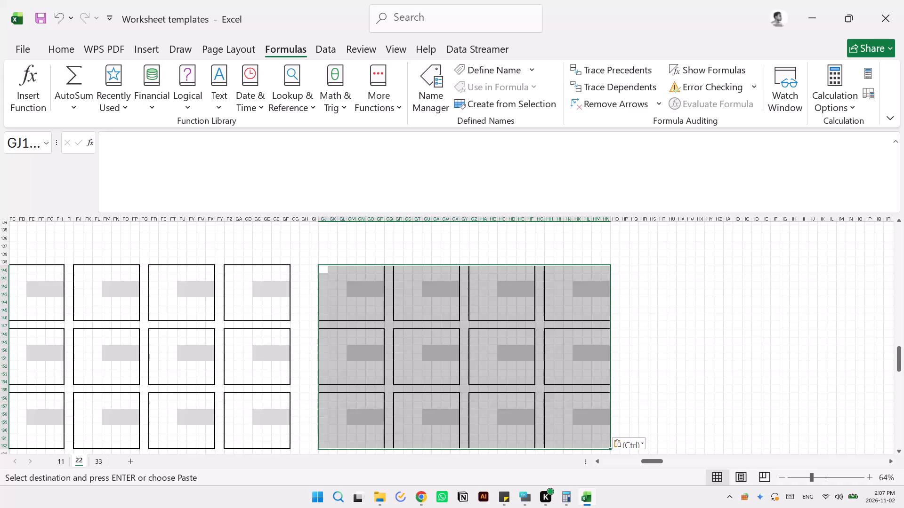
left_click(643, 270)
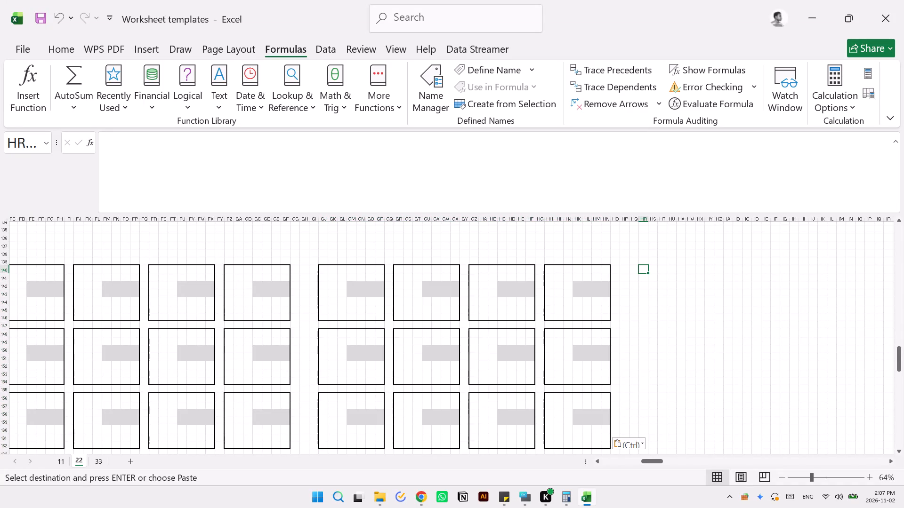
right_click(644, 269)
left_click(686, 225)
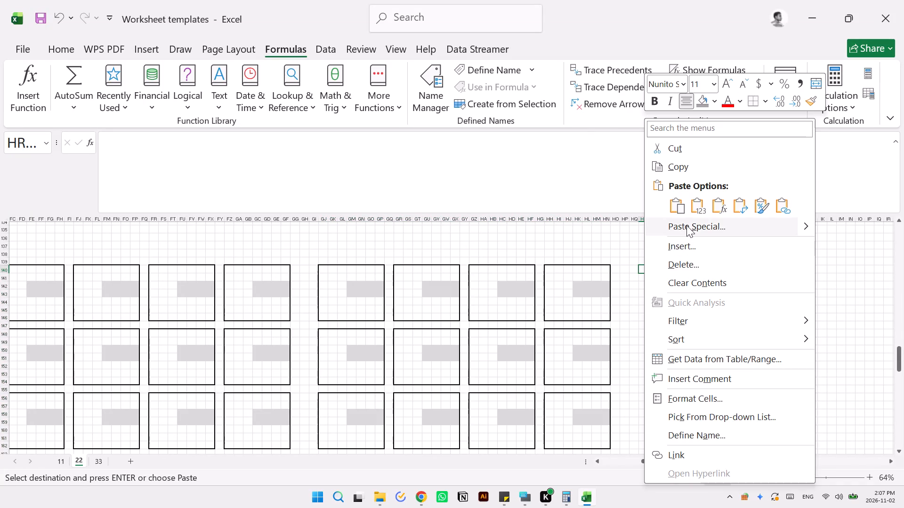
left_click(616, 205)
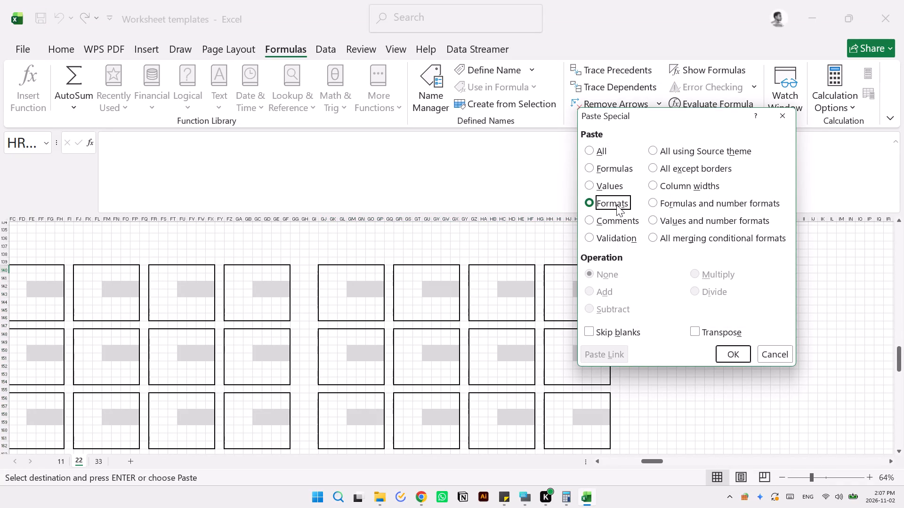
left_click(740, 355)
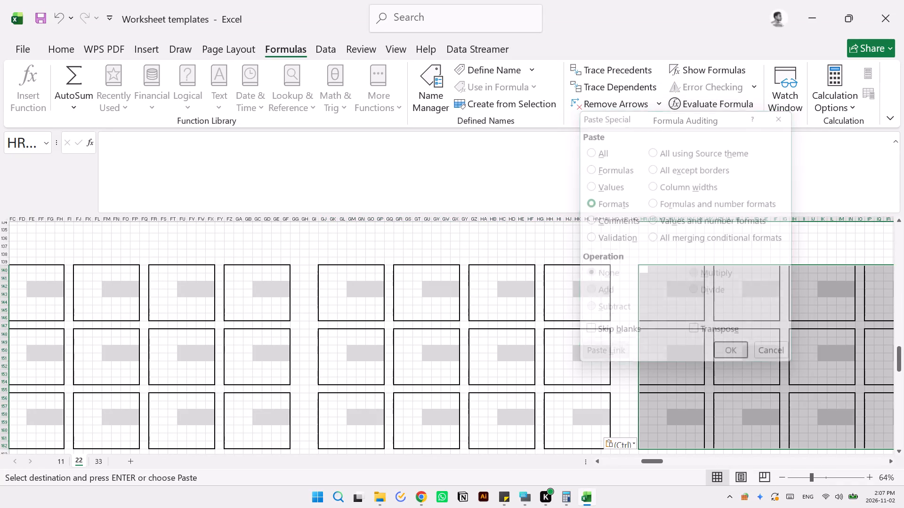
Review the newly formatted box grids along the 2 by 2 Mix row and the filled problem grids in the row below.
scroll(740, 355, "up", 1)
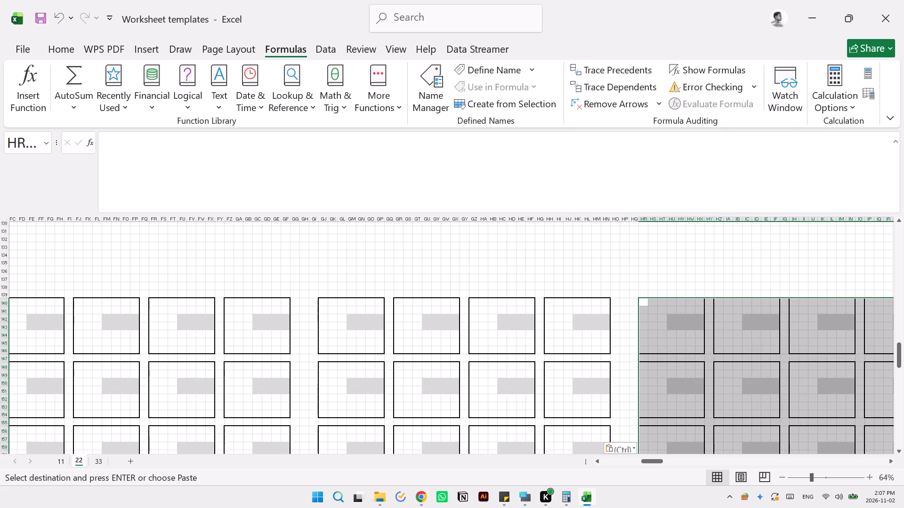
scroll(740, 355, "left", 3)
scroll(740, 355, "down", 2)
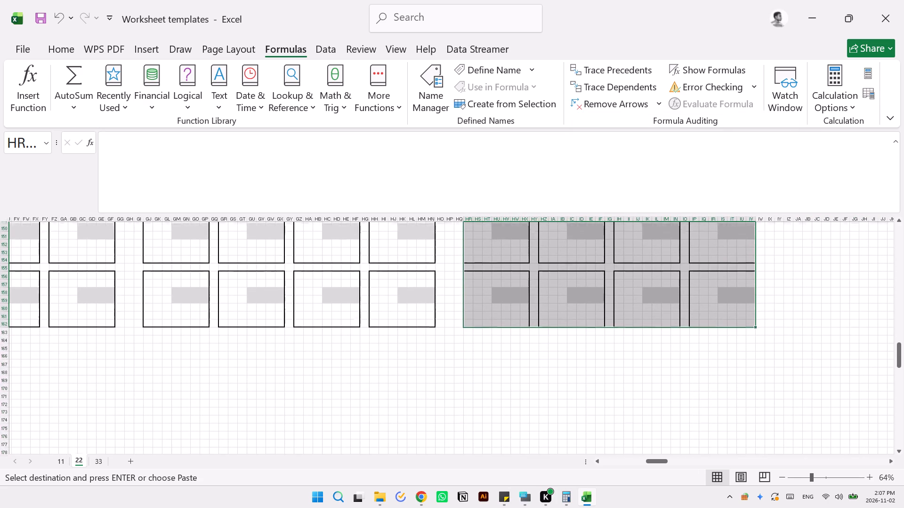
scroll(740, 355, "down", 1)
scroll(740, 355, "right", 4)
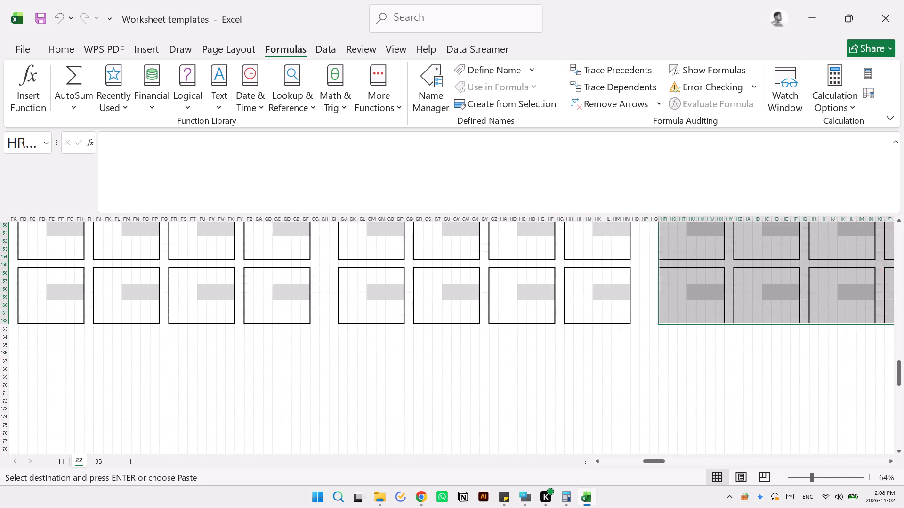
scroll(740, 355, "right", 7)
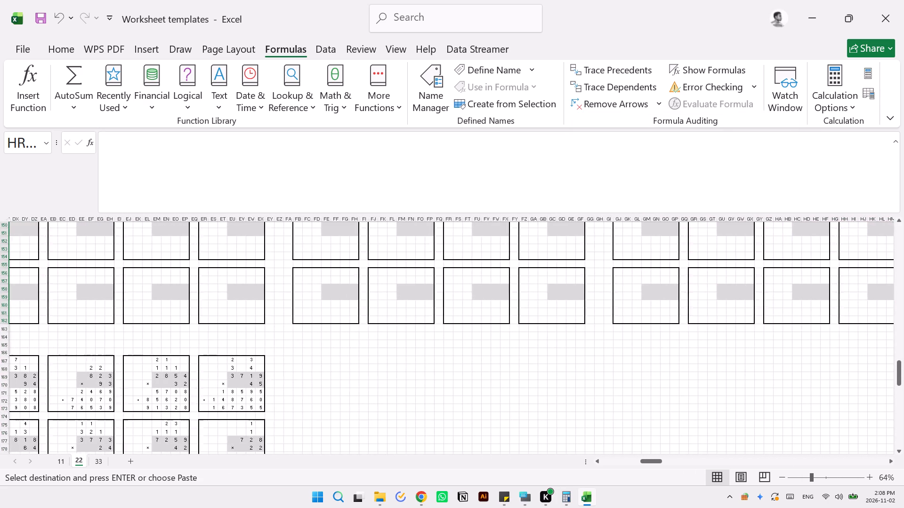
scroll(740, 355, "right", 1)
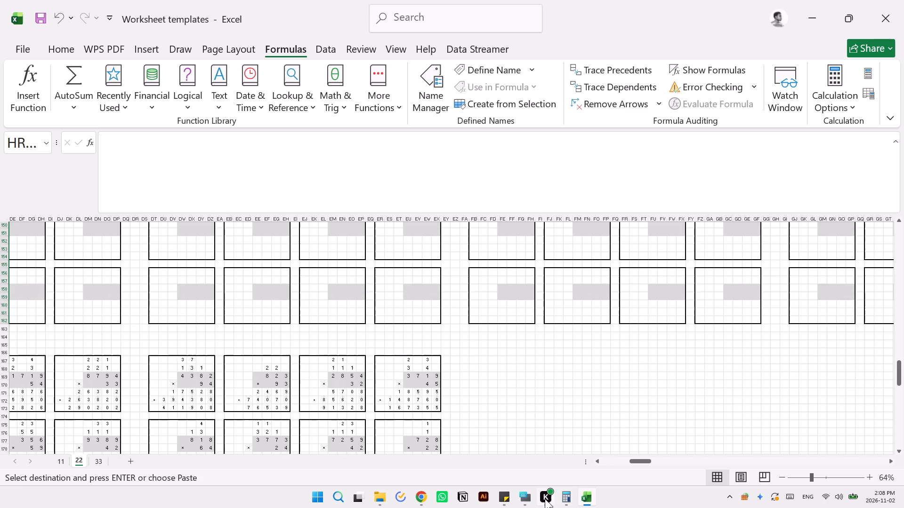